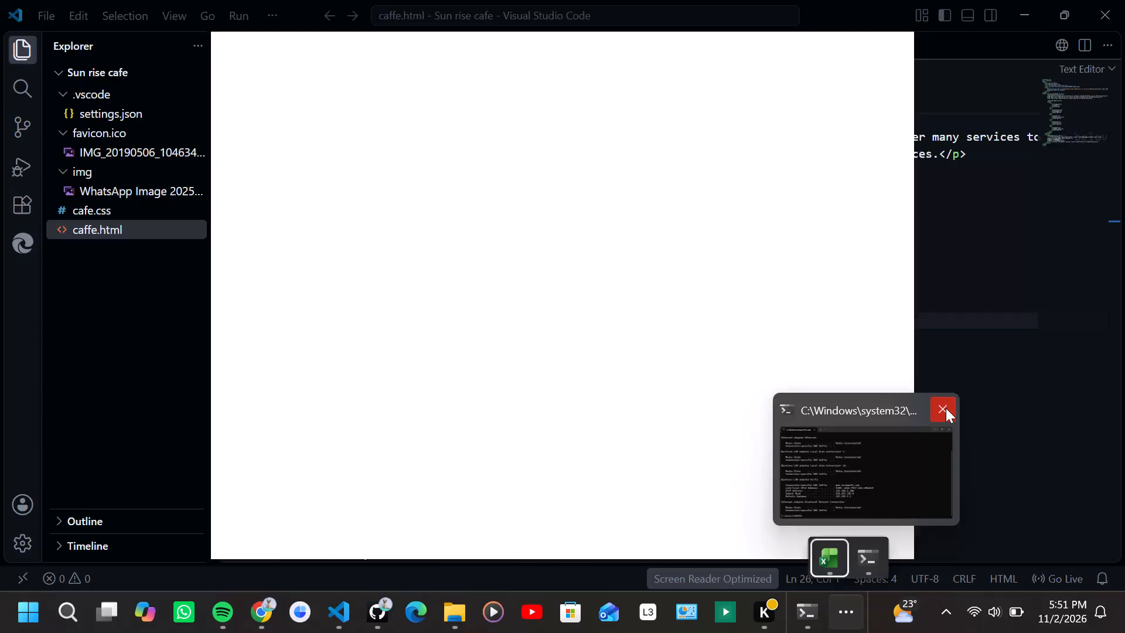
# Close the command prompt window and switch to the CAT RESULTS workbook in Excel.
pyautogui.click(947, 404)
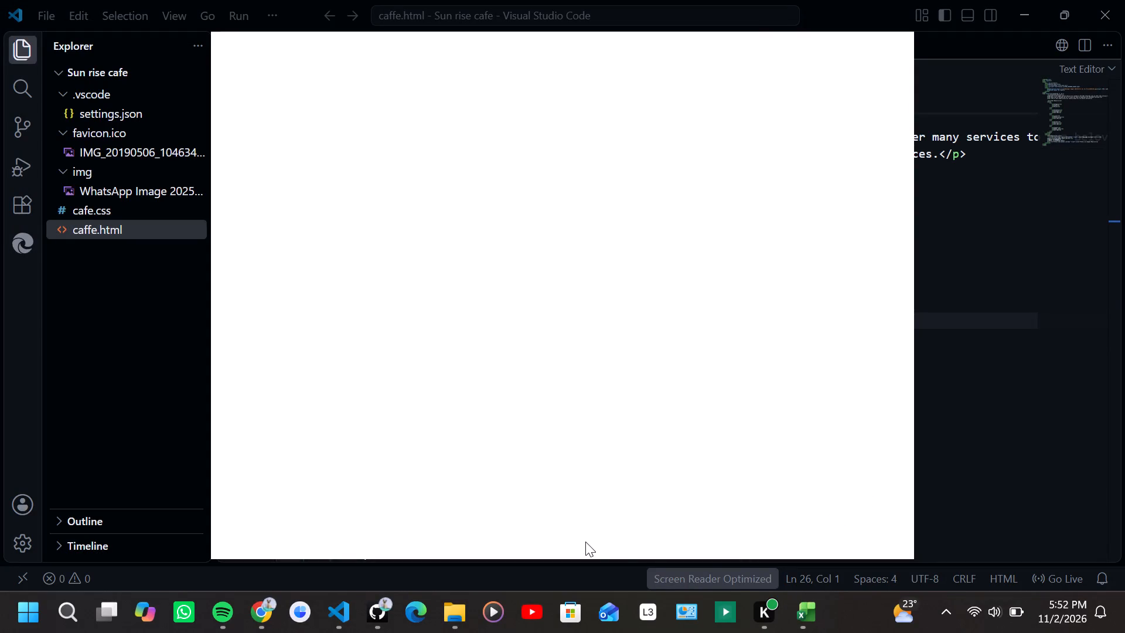
pyautogui.click(809, 610)
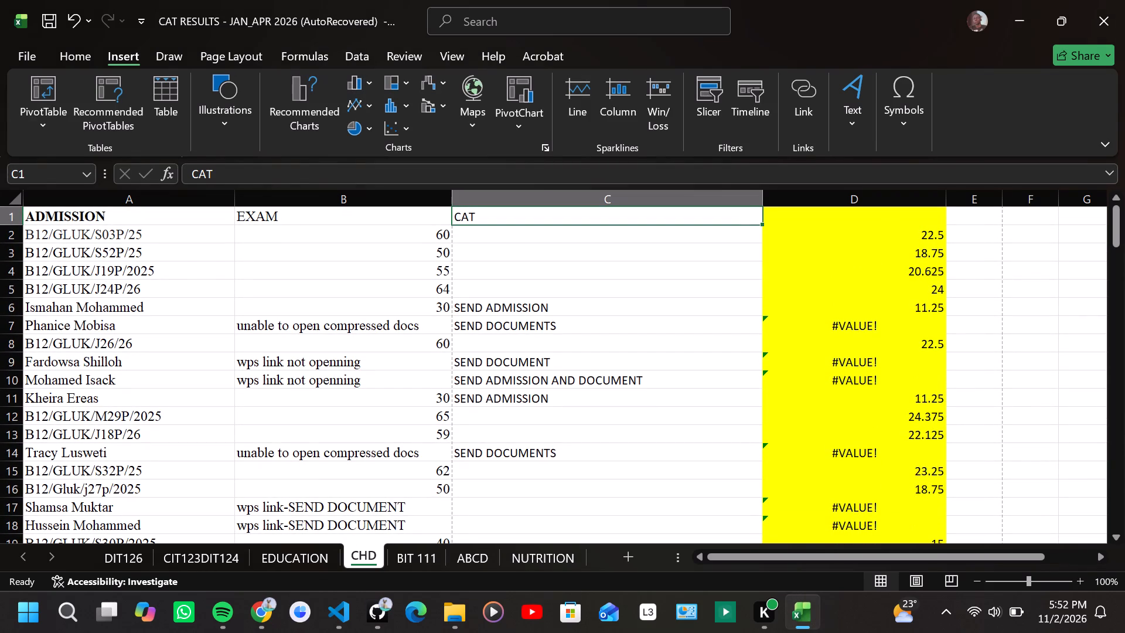
pyautogui.click(490, 212)
pyautogui.click(490, 222)
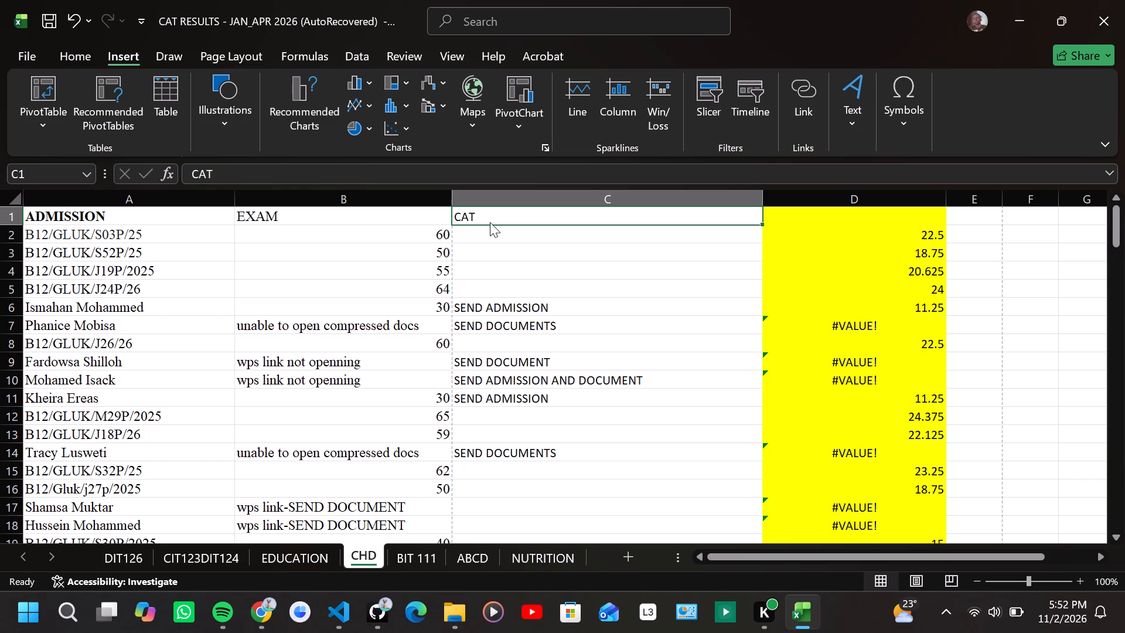
pyautogui.click(486, 213)
# On the EDUCATION sheet, enter the header NAME/REG NO in cell A1.
pyautogui.click(256, 557)
pyautogui.scroll(-1, 490, 452)
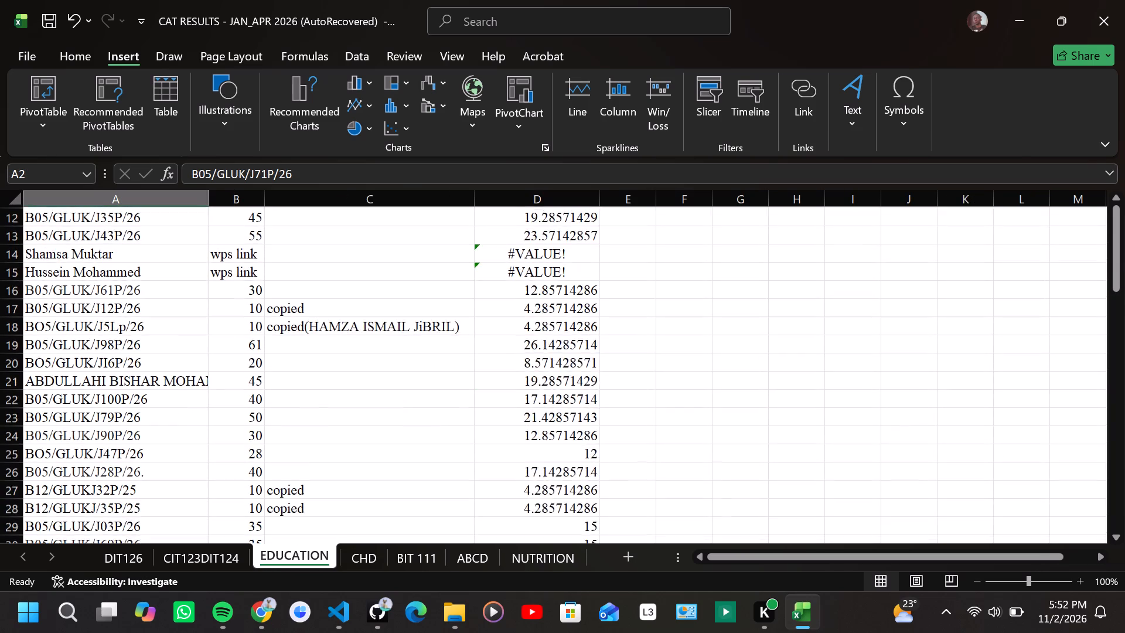
pyautogui.scroll(-4, 490, 452)
pyautogui.scroll(10, 490, 452)
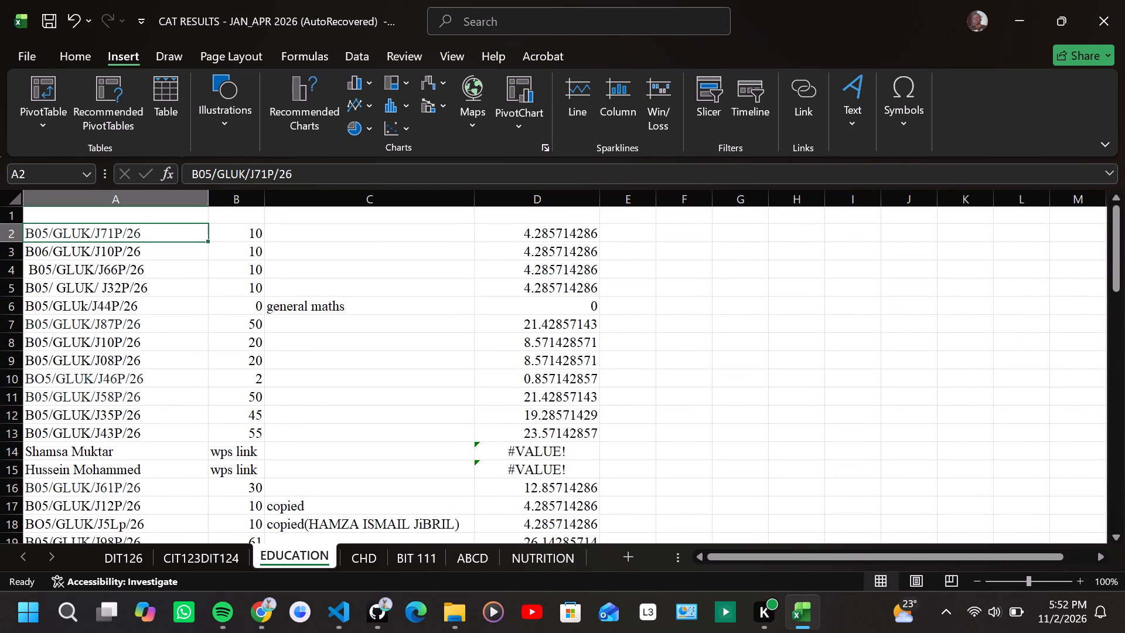
pyautogui.click(67, 216)
pyautogui.write('NAME')
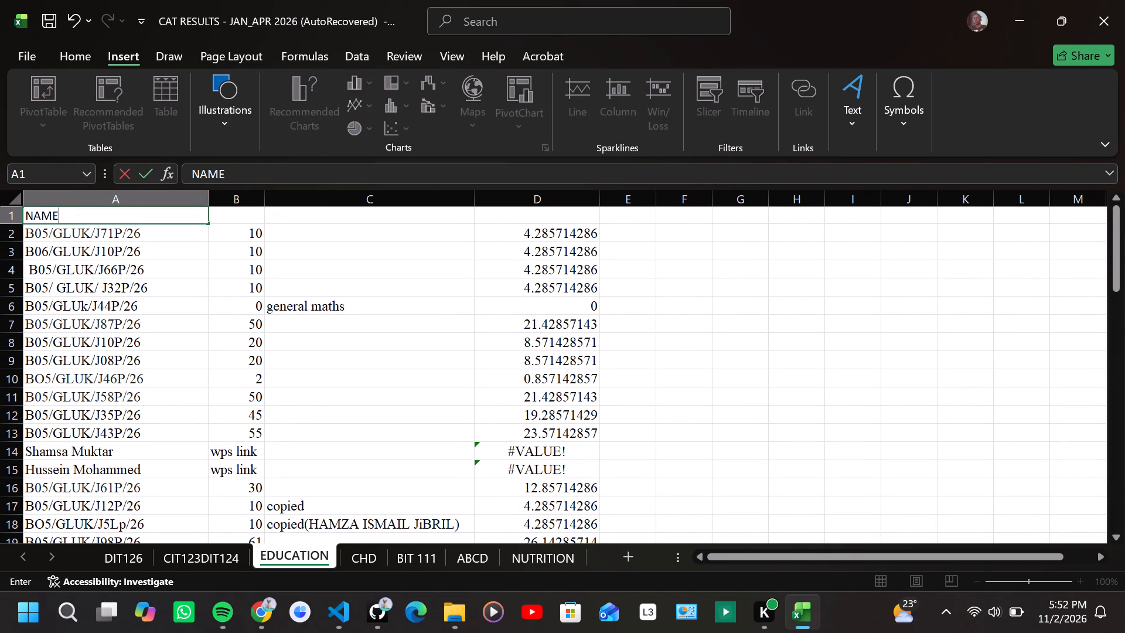
pyautogui.press('/')
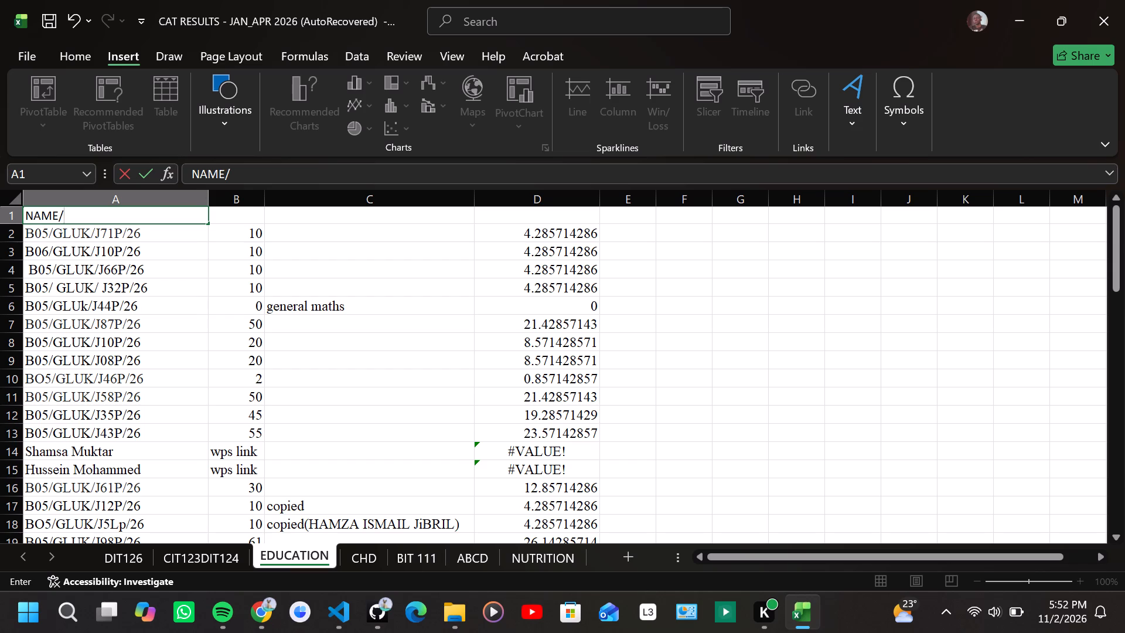
pyautogui.write('REG')
pyautogui.press('space')
pyautogui.write('NO')
# Enter the headers CAT1 in cell B1 and CAT2 in cell C1 of the EDUCATION sheet.
pyautogui.click(234, 217)
pyautogui.write('CAT')
pyautogui.press('1')
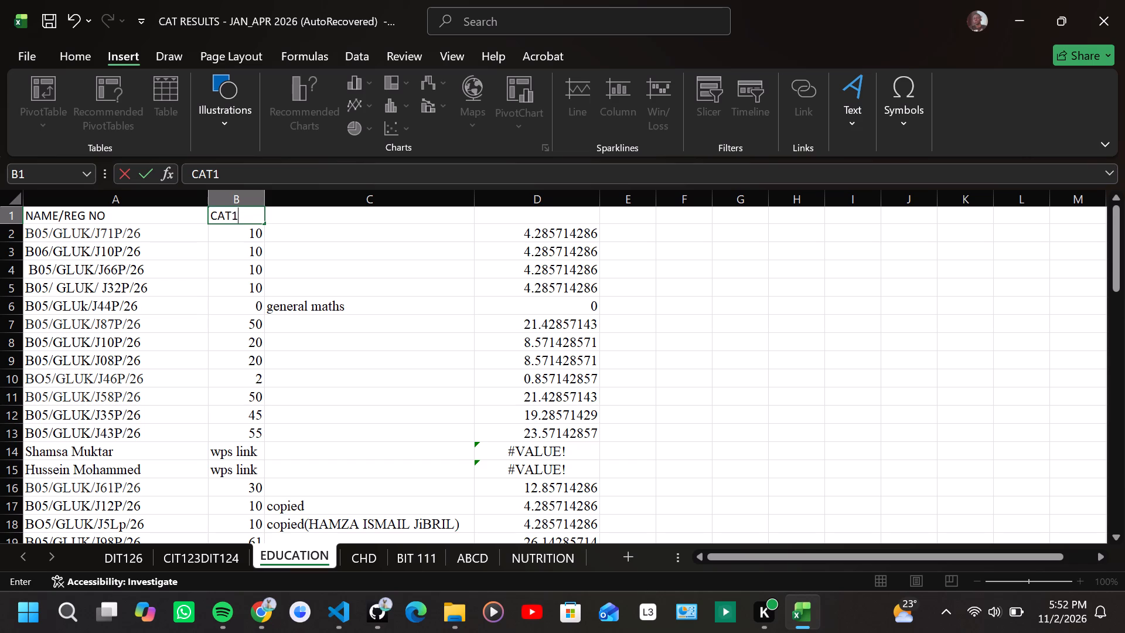
pyautogui.scroll(-2, 409, 332)
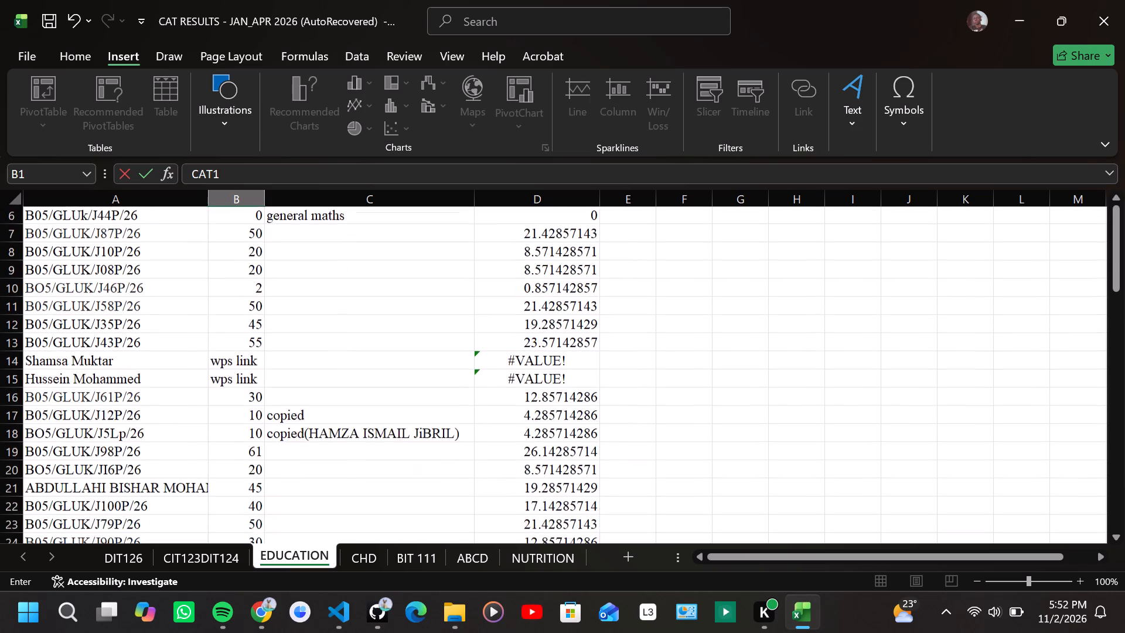
pyautogui.scroll(-5, 409, 332)
pyautogui.scroll(3, 409, 332)
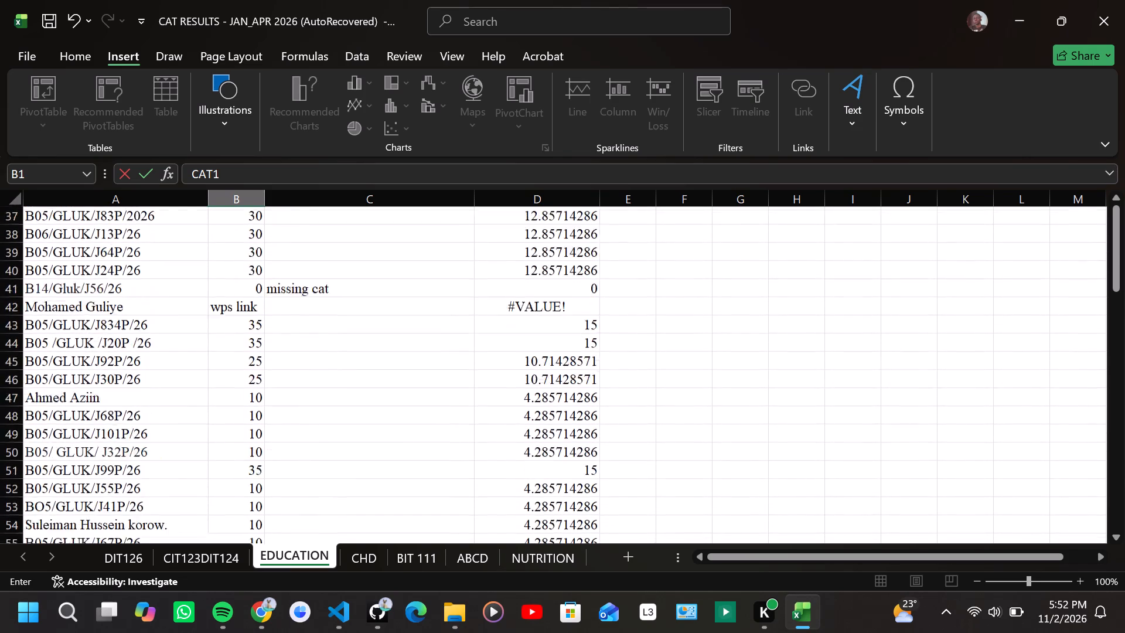
pyautogui.scroll(6, 409, 332)
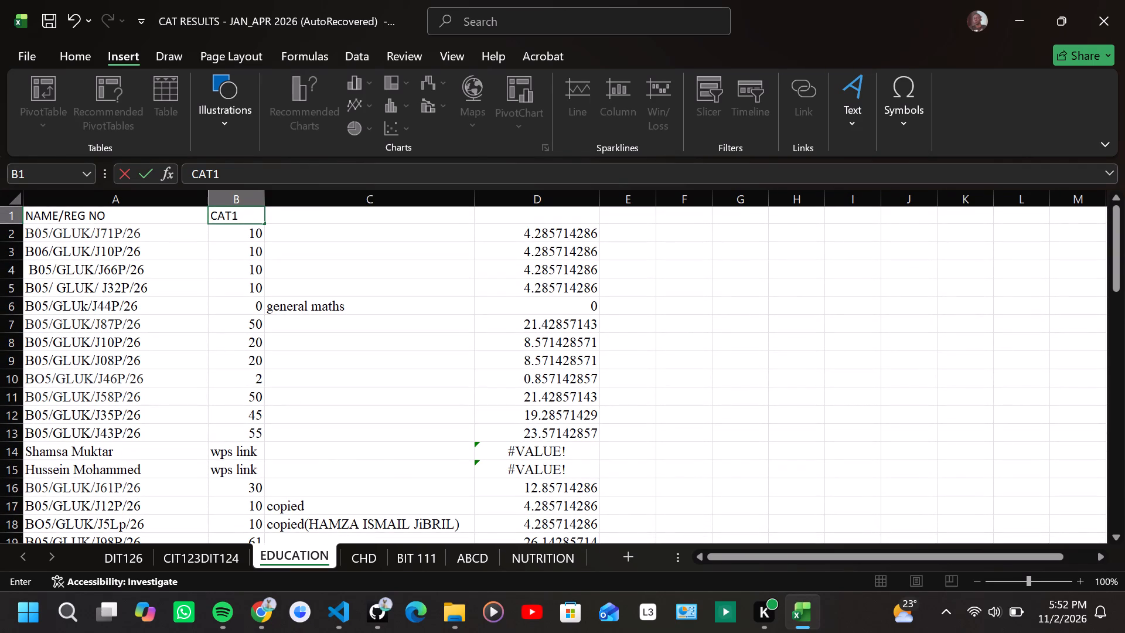
pyautogui.click(322, 216)
pyautogui.write('CAT')
pyautogui.press('2')
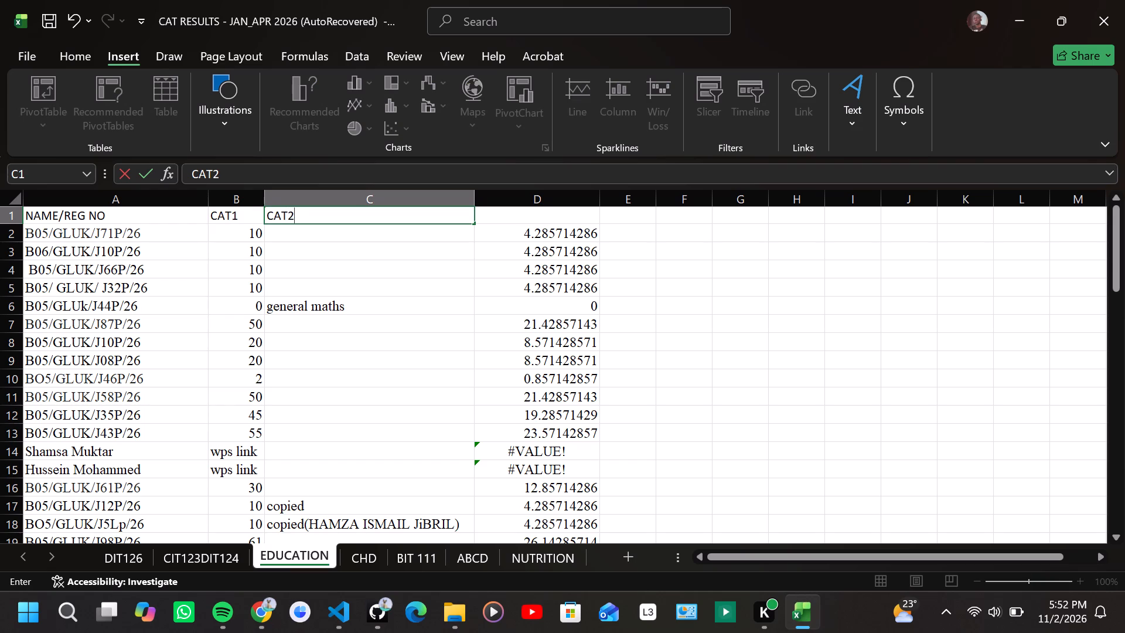
# Clear the contents of the whole calculated-marks column D on the EDUCATION sheet.
pyautogui.click(552, 212)
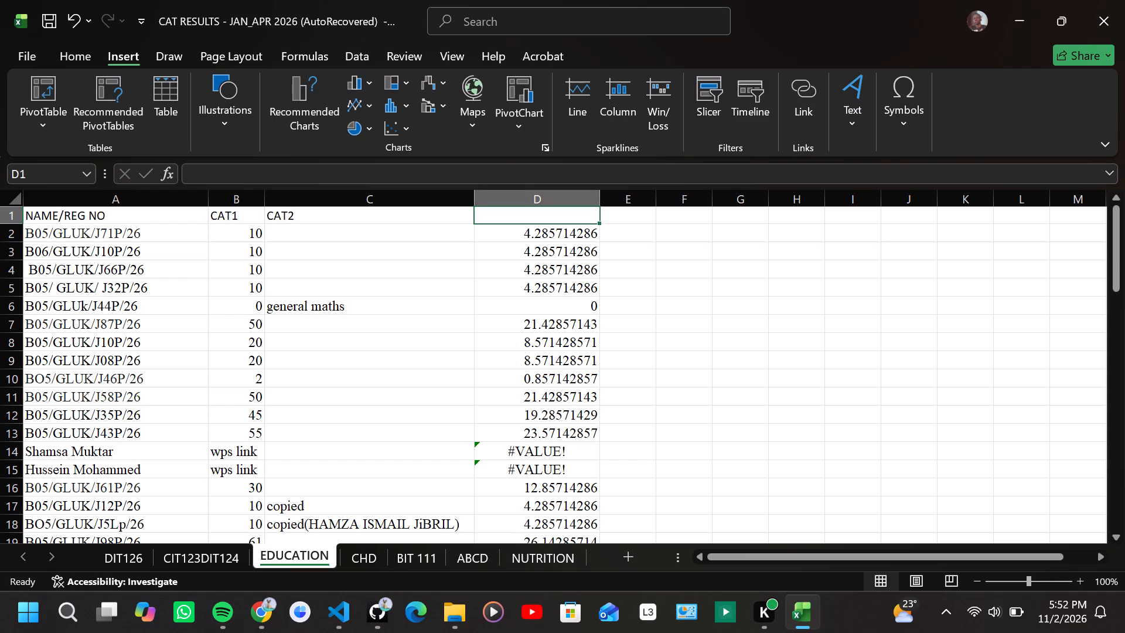
pyautogui.scroll(-4, 279, 364)
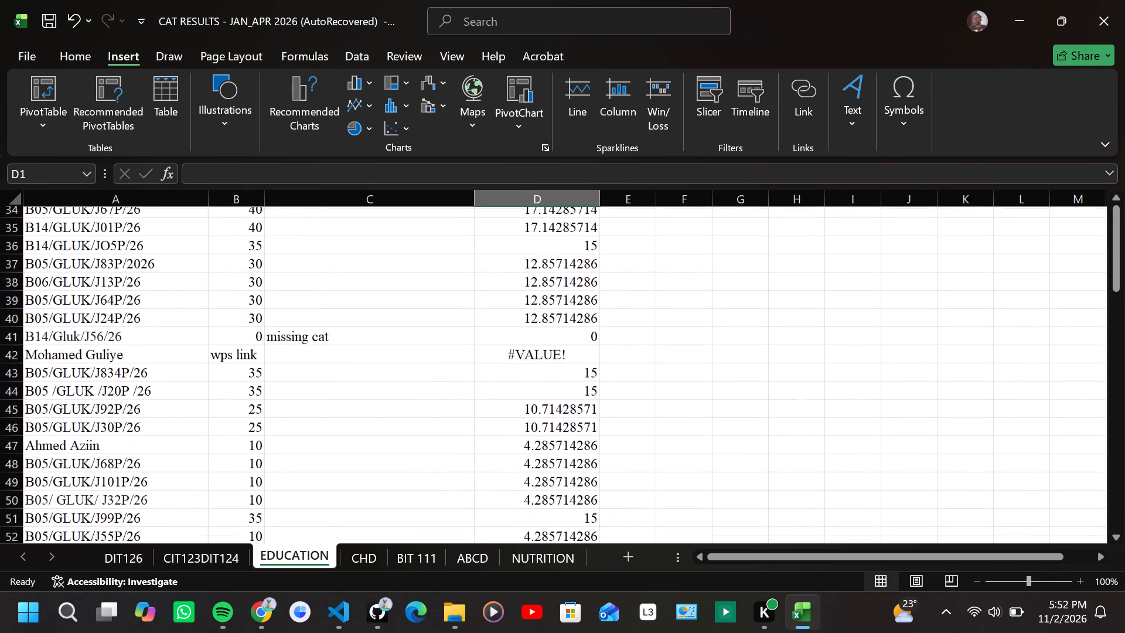
pyautogui.scroll(4, 279, 364)
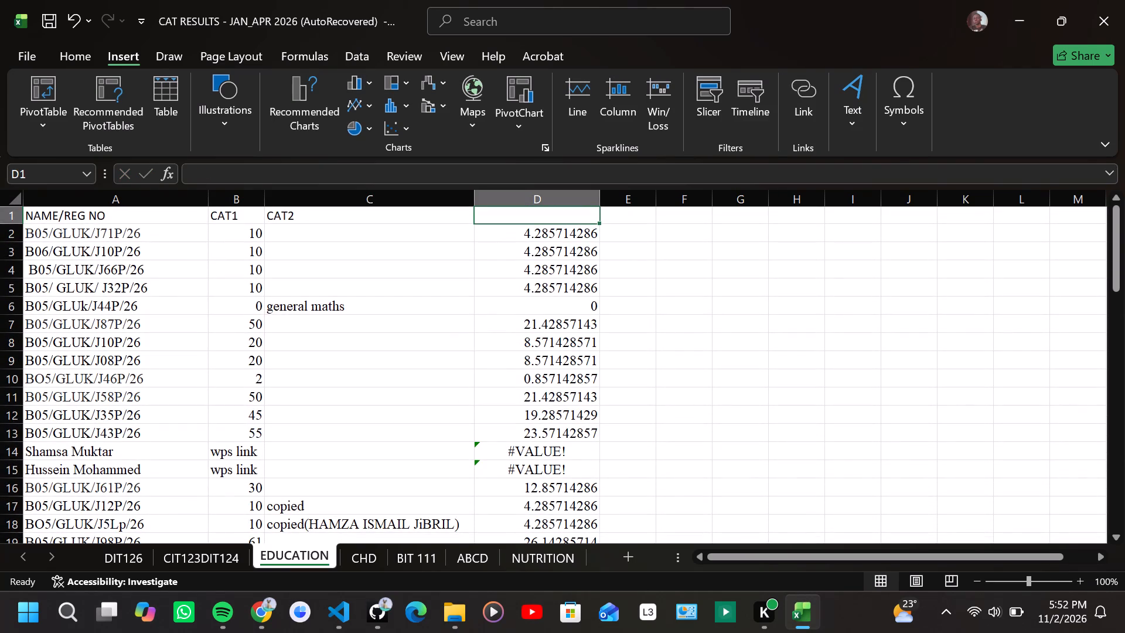
pyautogui.scroll(3, 554, 428)
pyautogui.scroll(-3, 485, 383)
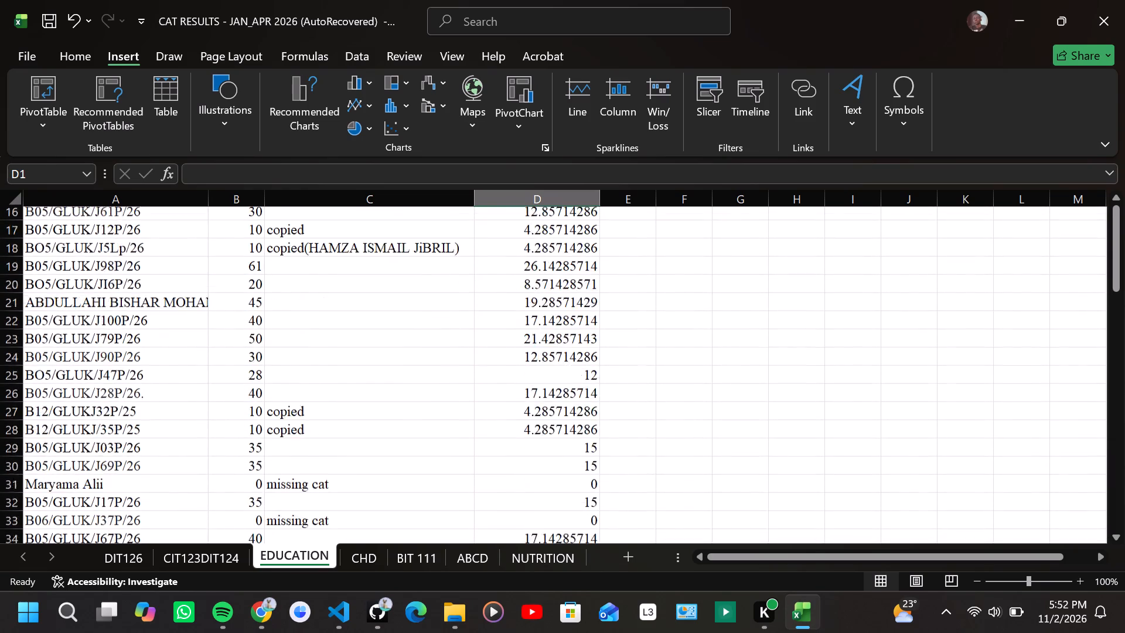
pyautogui.scroll(4, 485, 383)
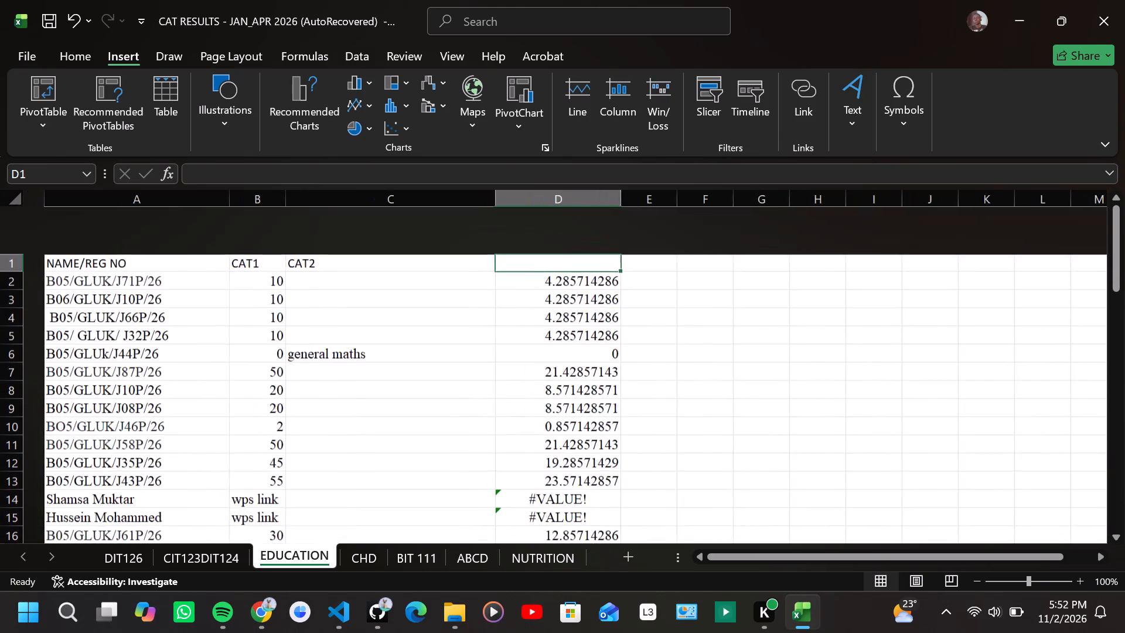
pyautogui.scroll(1, 485, 383)
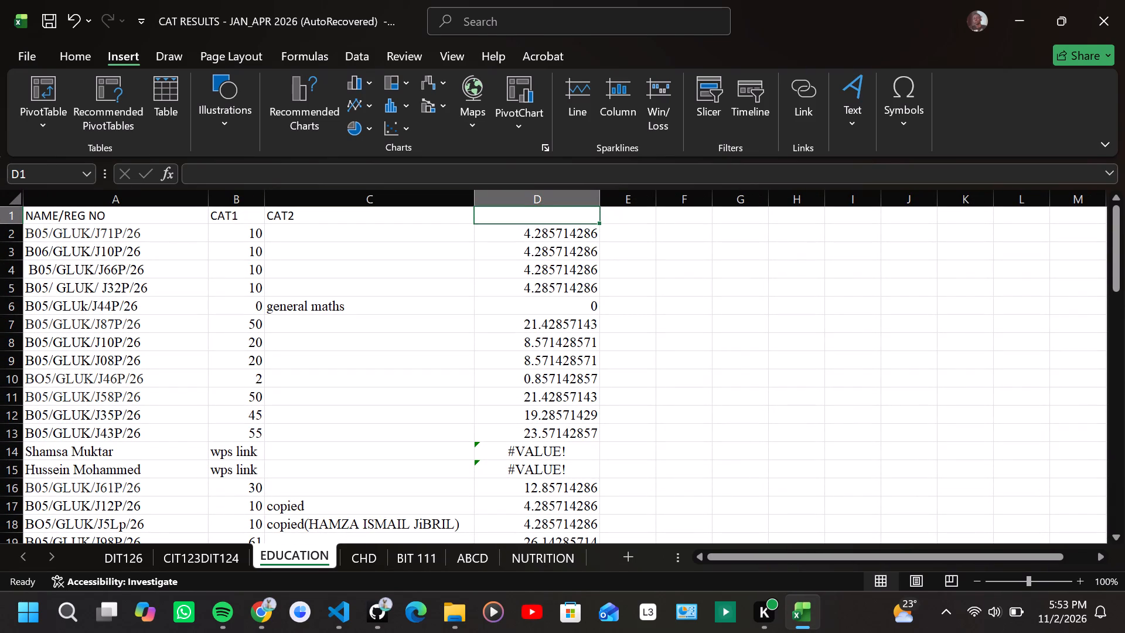
pyautogui.click(546, 207)
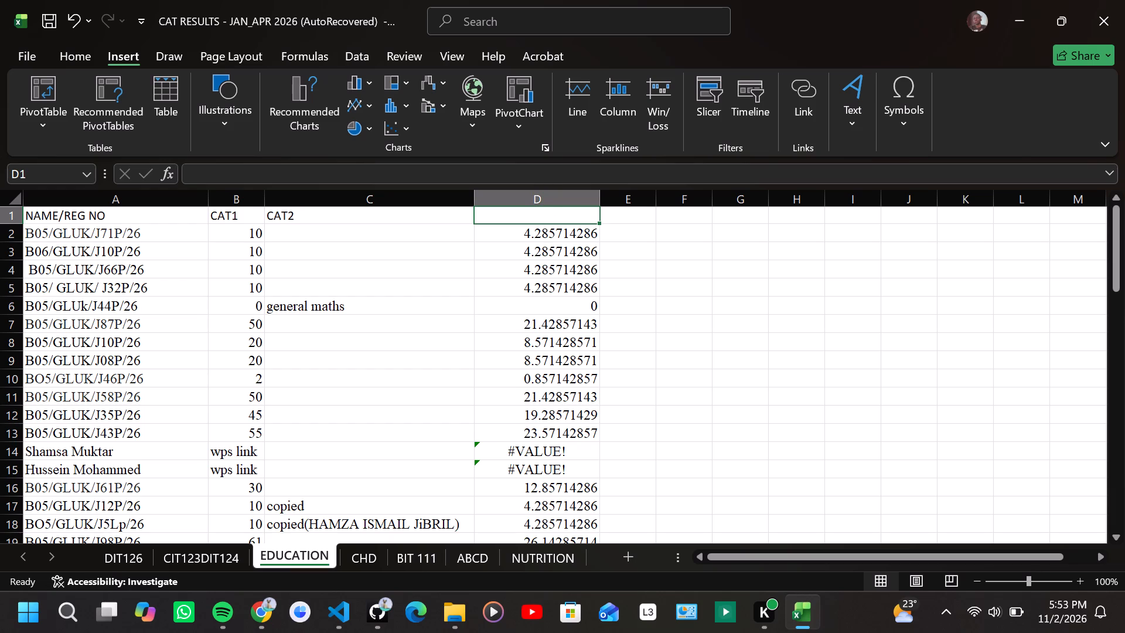
pyautogui.click(550, 194)
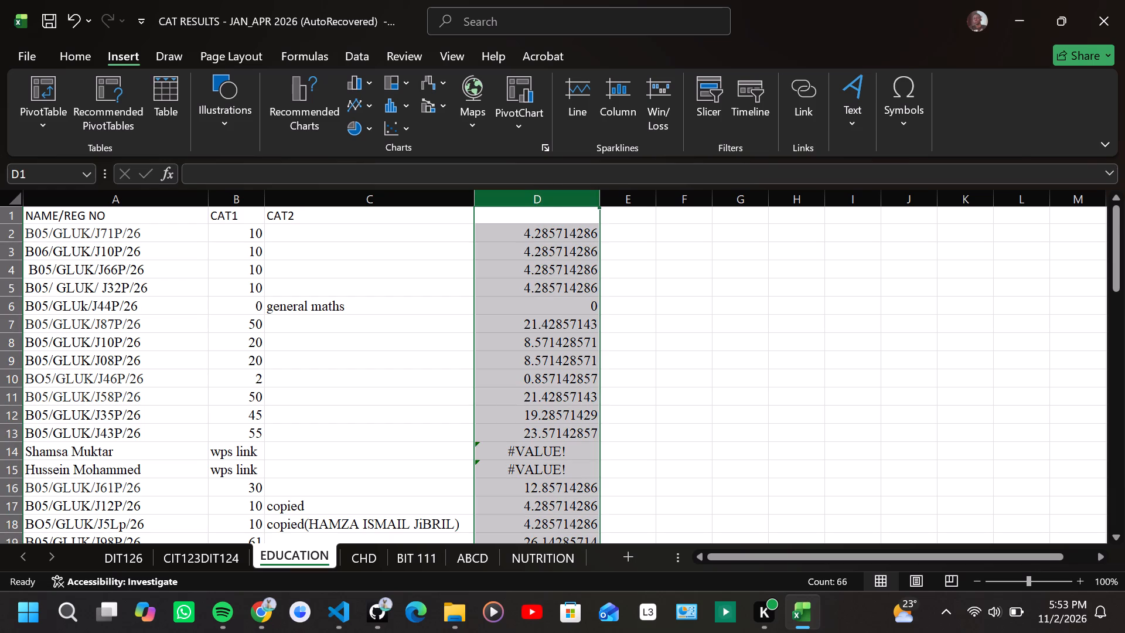
pyautogui.press('Delete')
# Enter the header EXAM in cell D1.
pyautogui.click(530, 212)
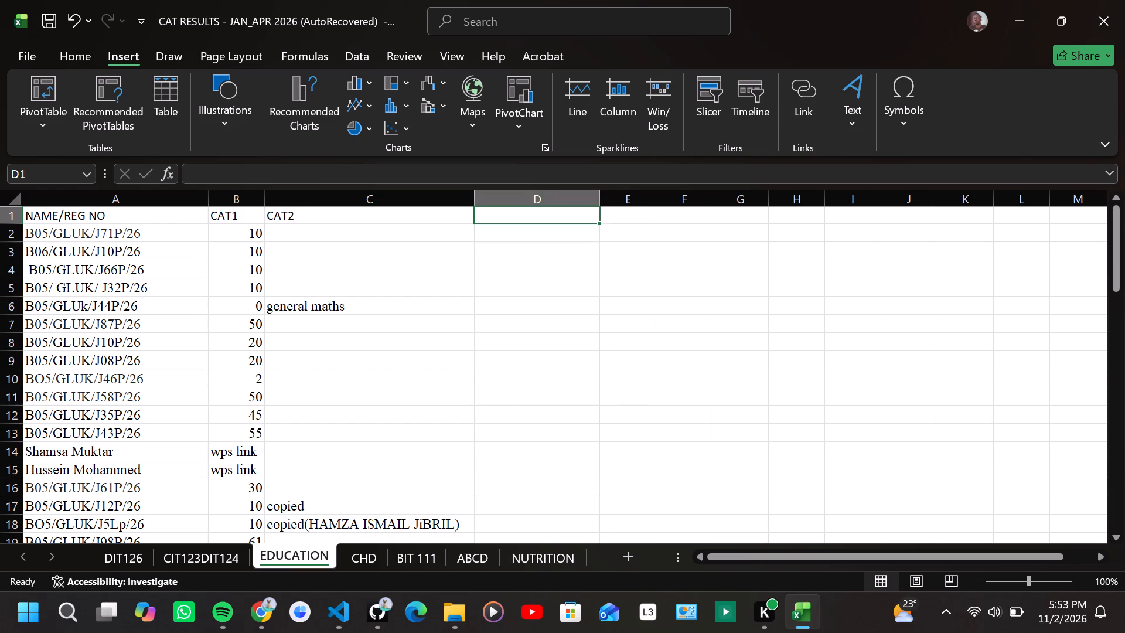
pyautogui.press('e')
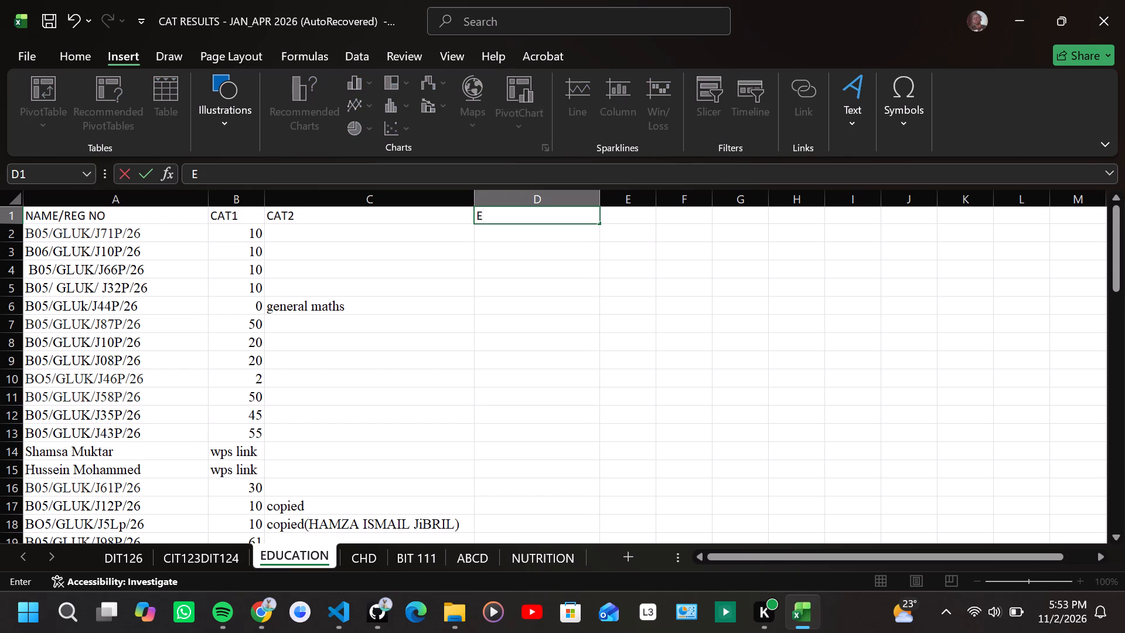
pyautogui.write('XAM')
# Left-align all cells of the EDUCATION sheet.
pyautogui.click(6, 203)
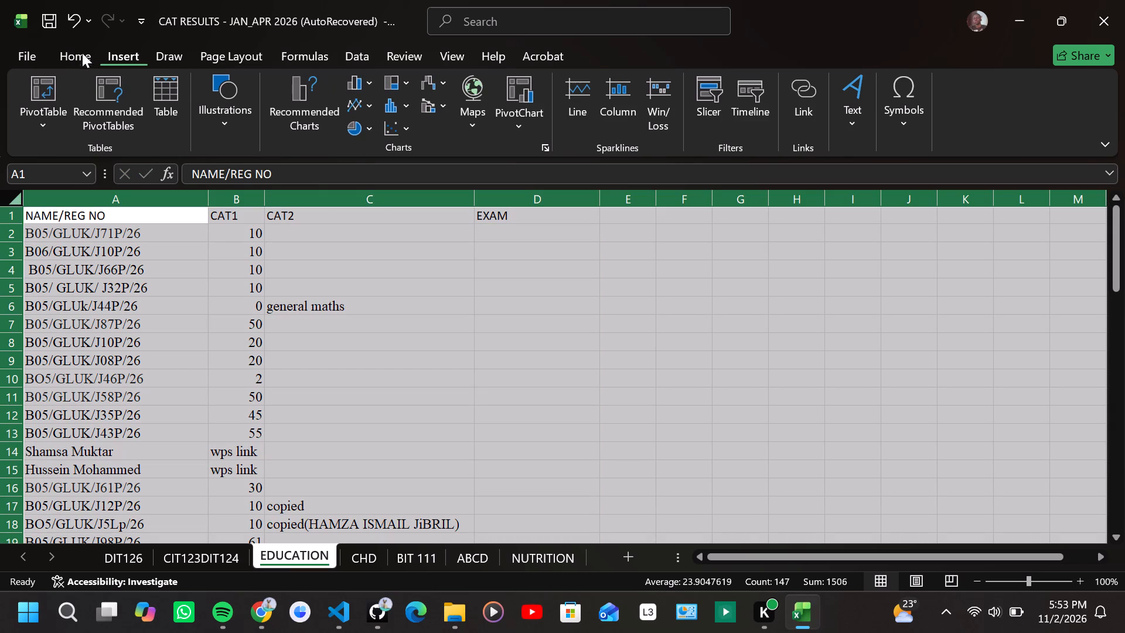
pyautogui.click(71, 50)
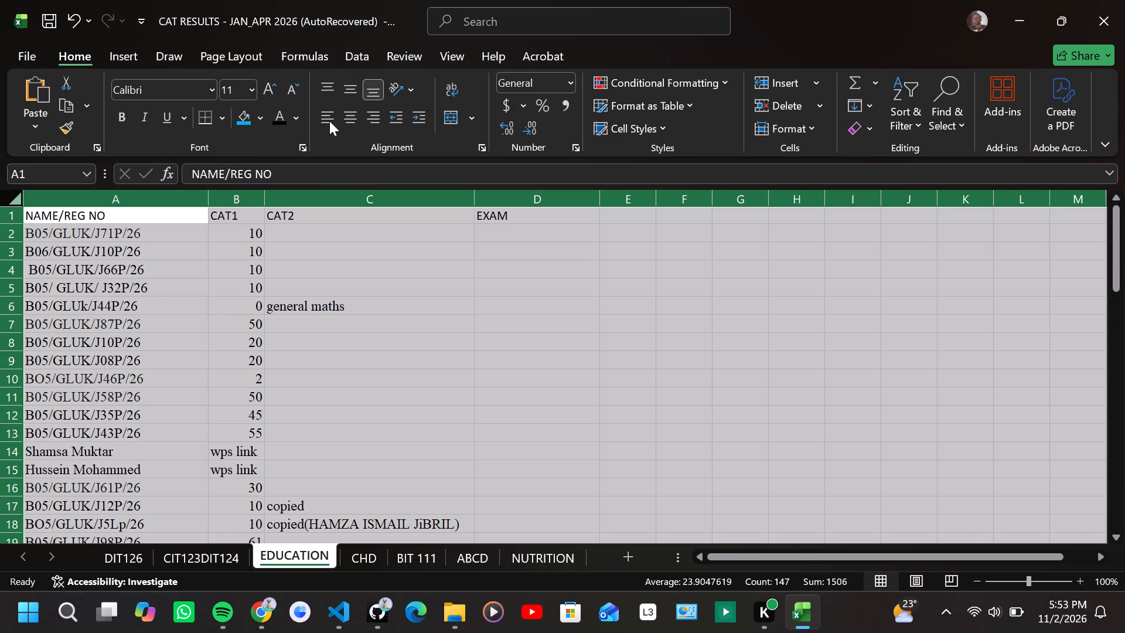
pyautogui.click(329, 121)
pyautogui.click(616, 417)
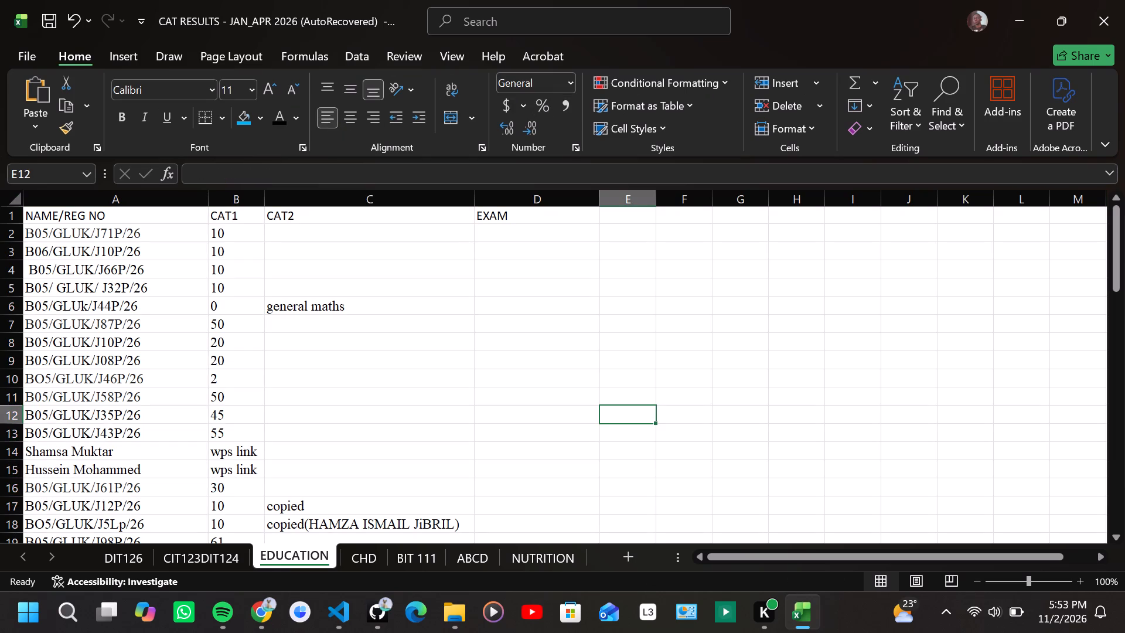
# Enter a CAT2 mark of 3 in cell C6, replacing its "general maths" remark, and another 3 in cell C2.
pyautogui.click(354, 314)
pyautogui.press('BackSpace')
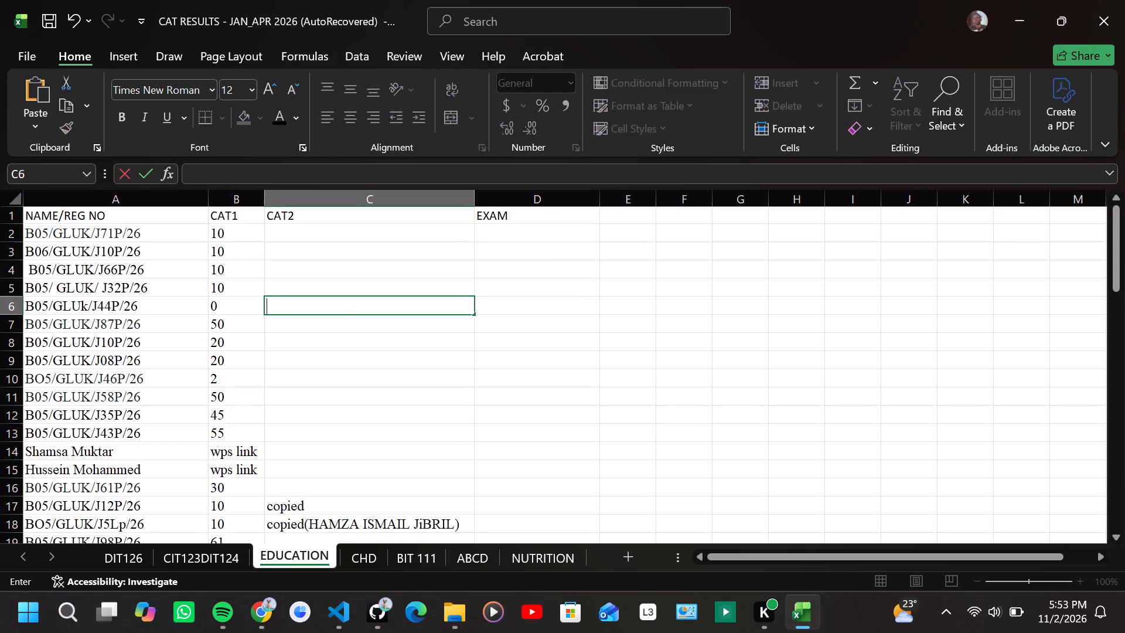
pyautogui.write('33')
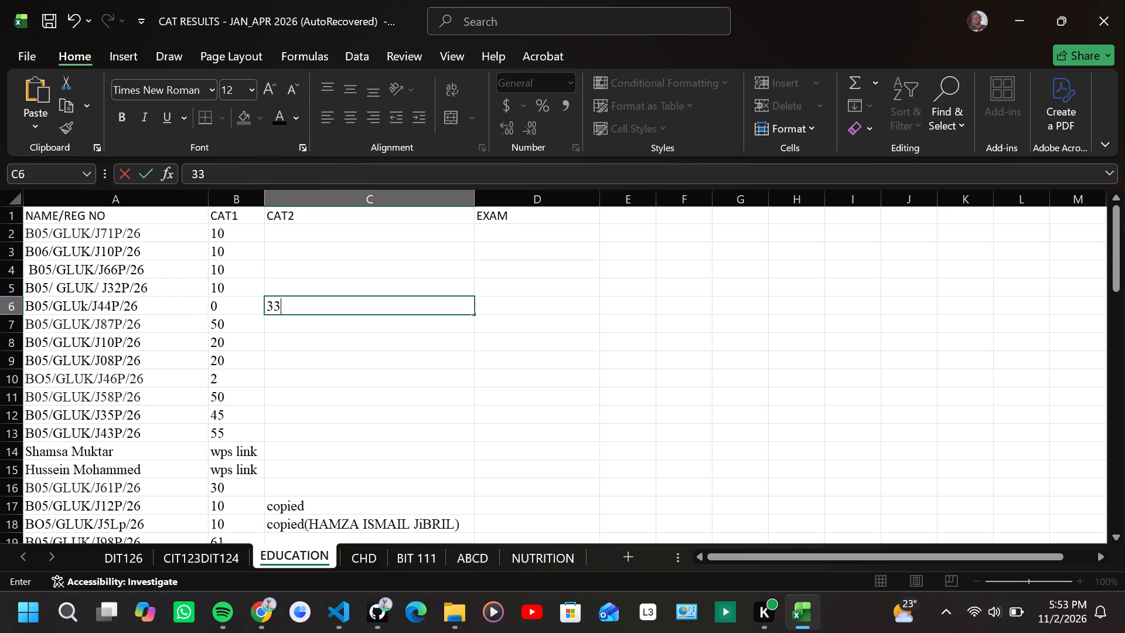
pyautogui.press('BackSpace')
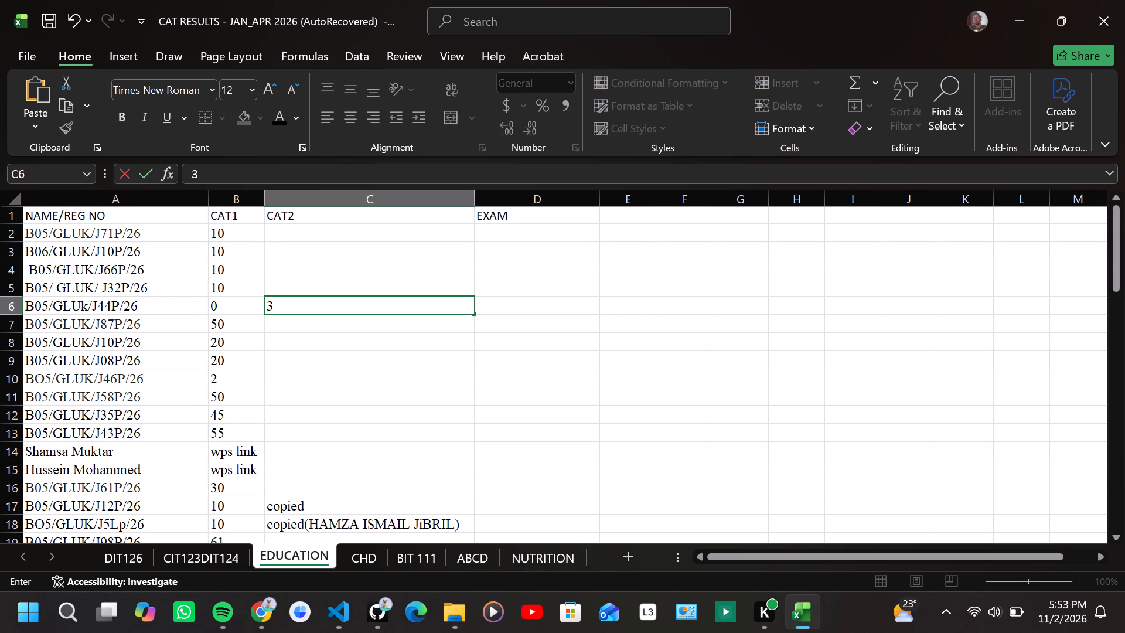
pyautogui.click(281, 228)
pyautogui.press('3')
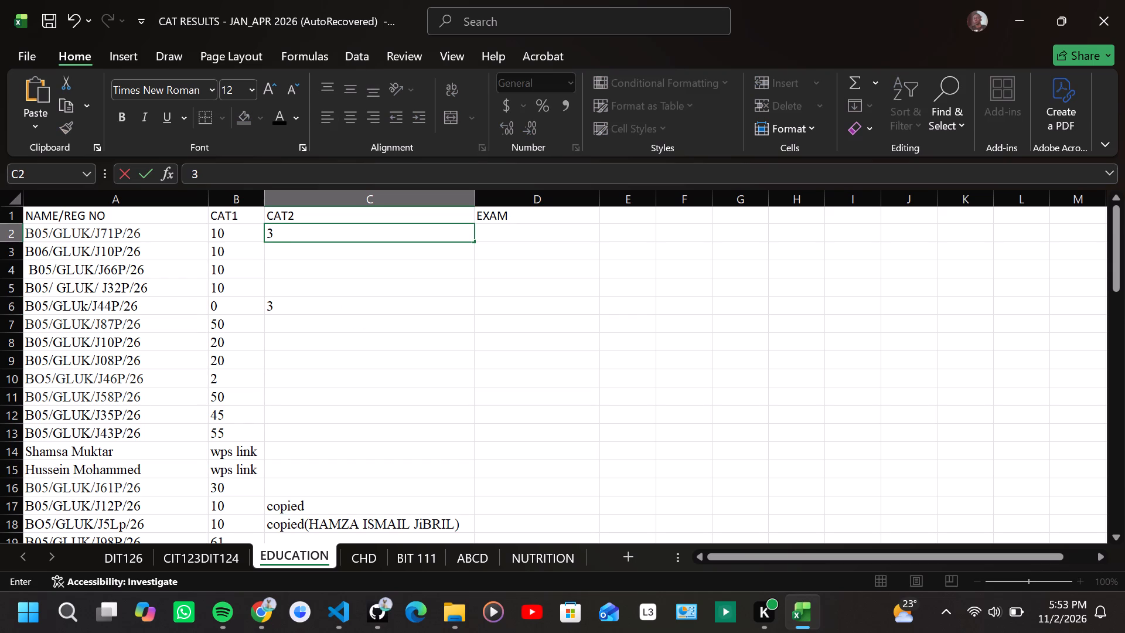
pyautogui.press('Down')
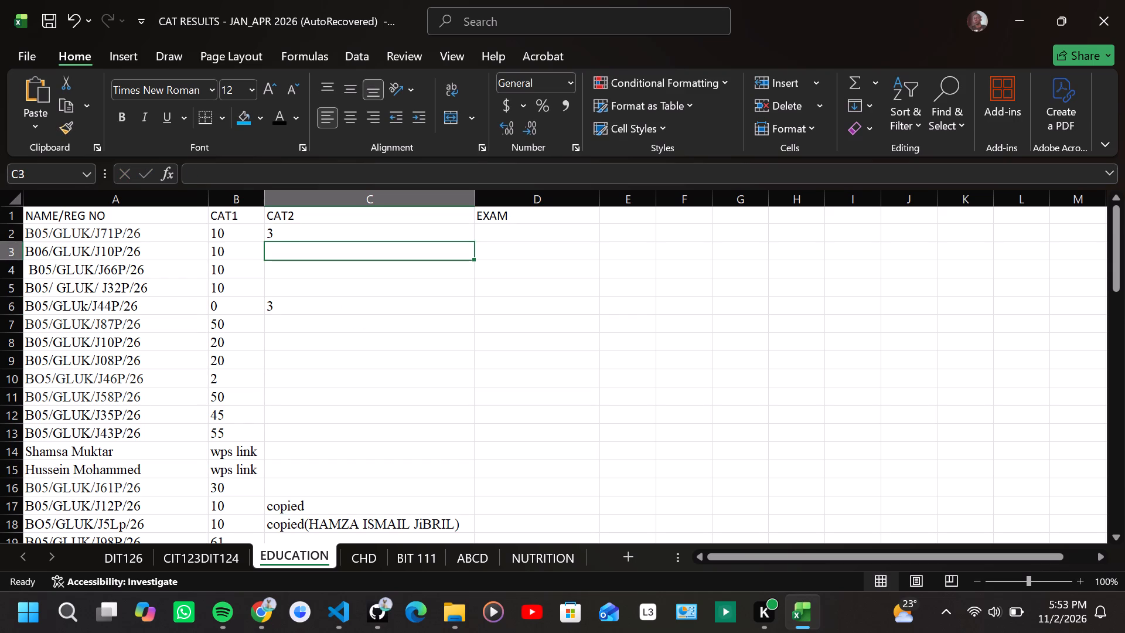
# Enter the CAT2 marks 12, 21, 23 and 23 in cells C3 to C6, overwriting the mark in C6.
pyautogui.write('12')
pyautogui.press('Down')
pyautogui.write('21')
pyautogui.press('Down')
pyautogui.write('23')
pyautogui.press('Down')
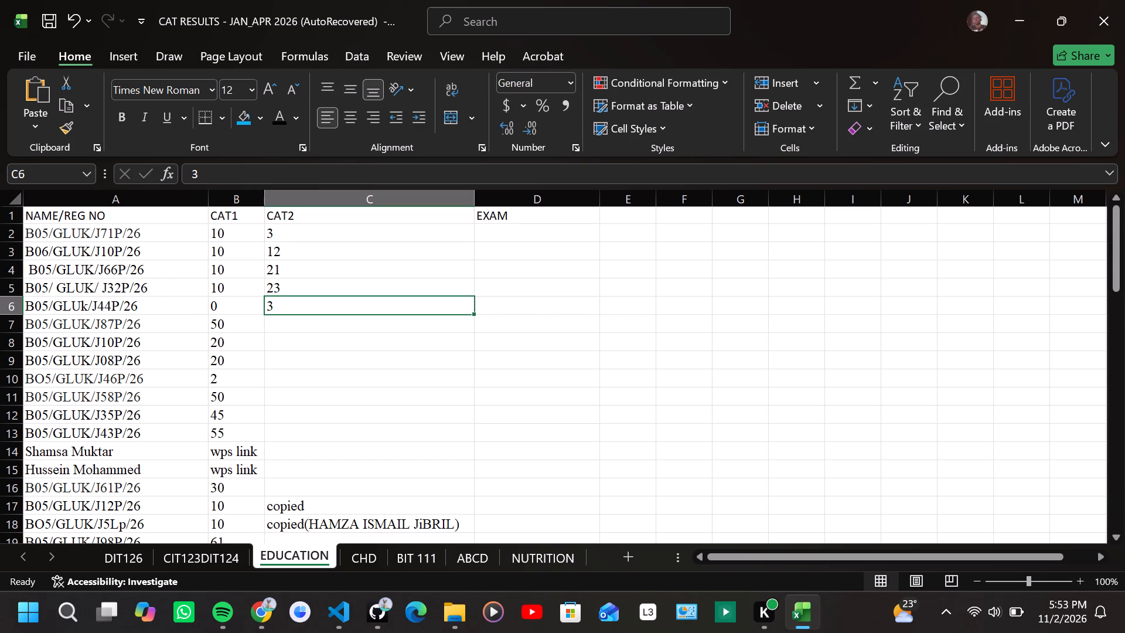
pyautogui.press('2')
pyautogui.press('3')
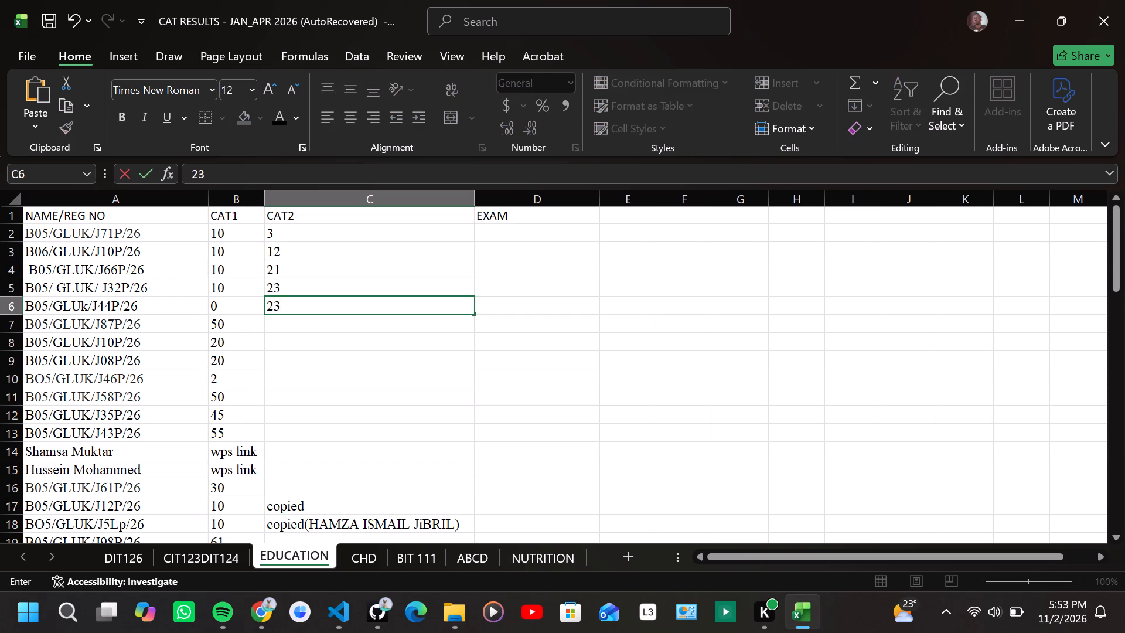
pyautogui.press('Down')
# Enter the CAT2 marks 11 and 12 in cells C7 and C8.
pyautogui.write('11')
pyautogui.press('Down')
pyautogui.write('1222')
pyautogui.press('BackSpace')
pyautogui.press('BackSpace')
pyautogui.press('Down')
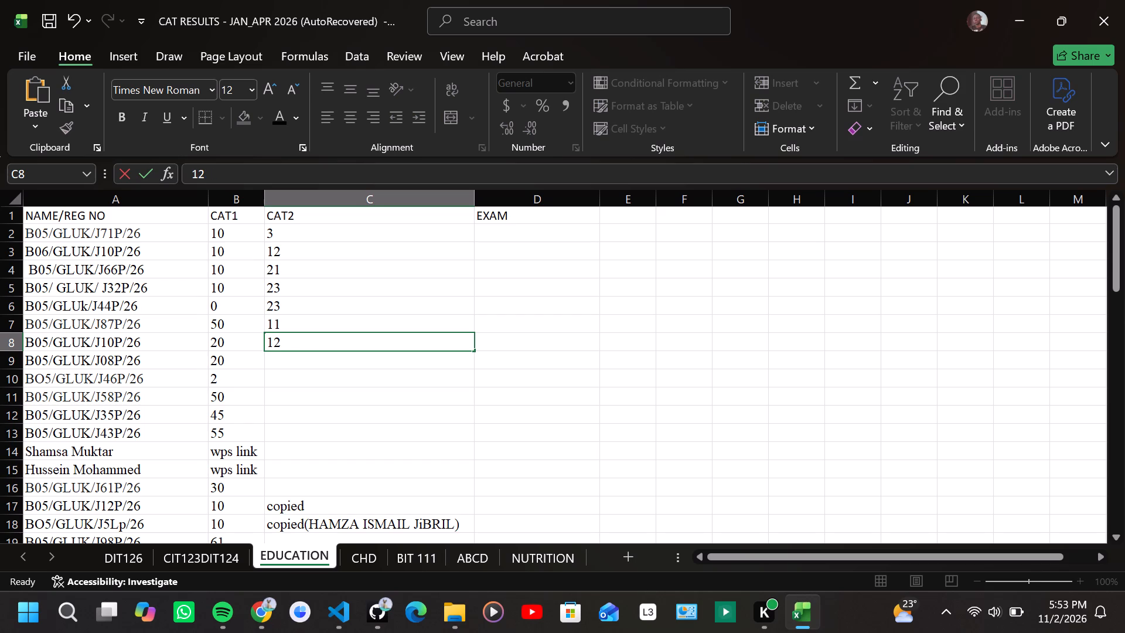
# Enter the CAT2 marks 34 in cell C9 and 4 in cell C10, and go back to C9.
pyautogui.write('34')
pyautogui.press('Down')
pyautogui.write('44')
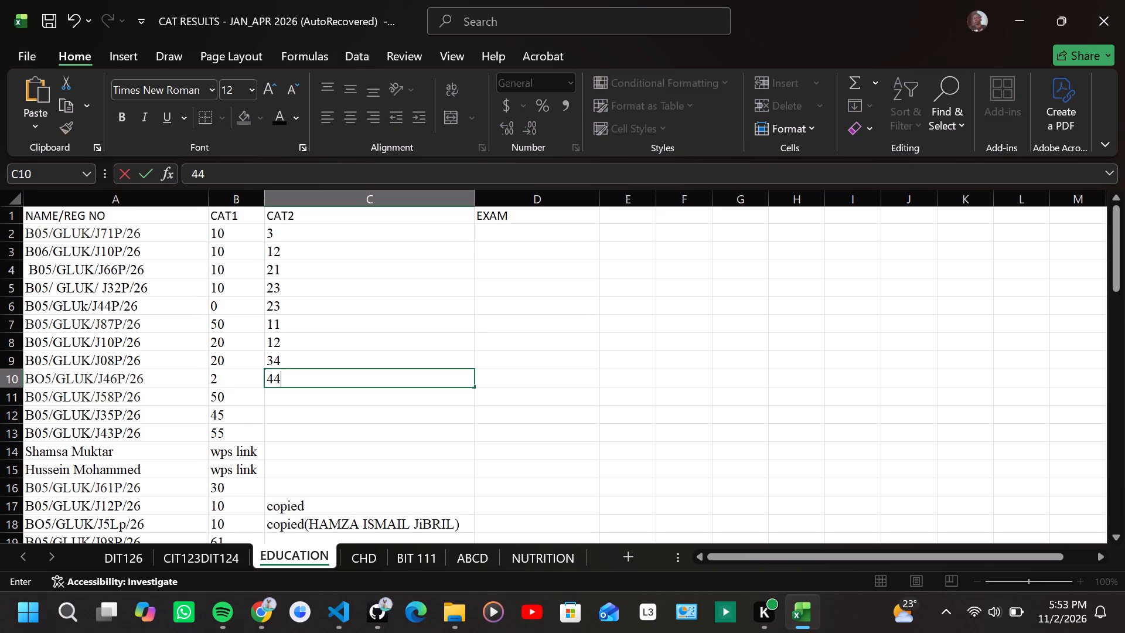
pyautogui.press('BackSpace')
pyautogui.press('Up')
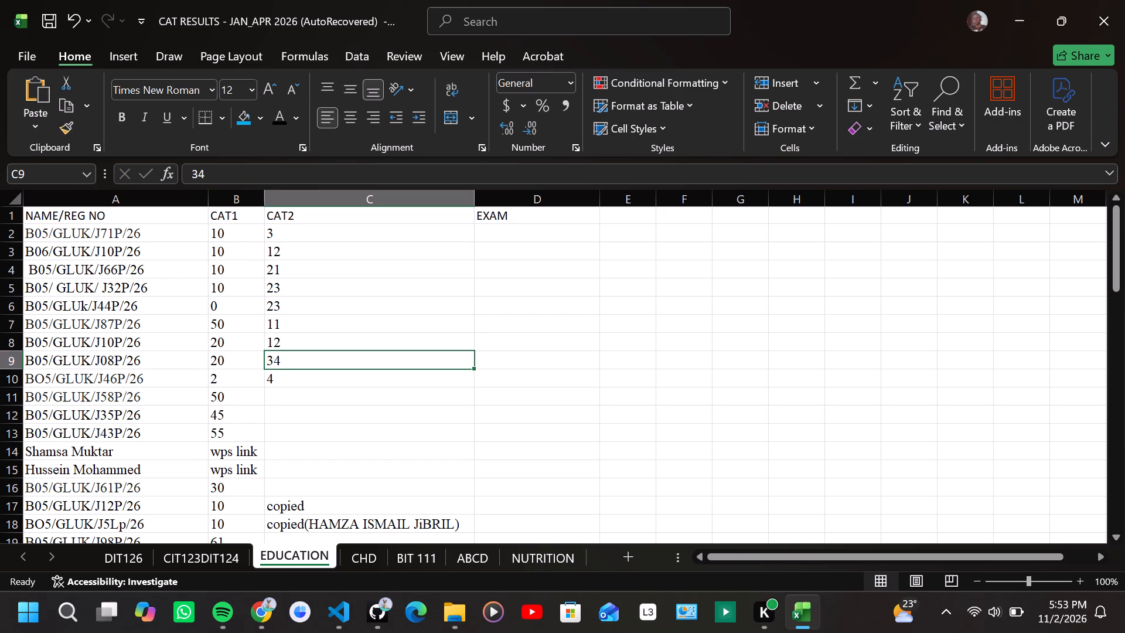
# Enter the CAT2 marks 23, 22, 22, 23 and 22 in cells C9 to C13, overwriting those in C9 and C10.
pyautogui.write('23')
pyautogui.press('Down')
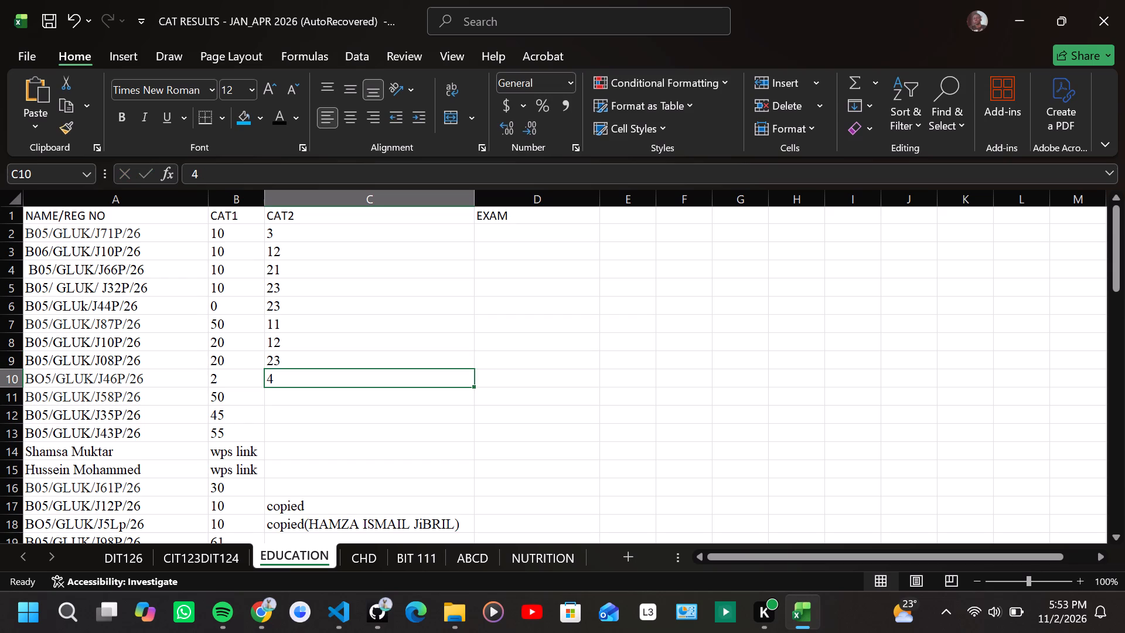
pyautogui.write('22')
pyautogui.press('Down')
pyautogui.write('22')
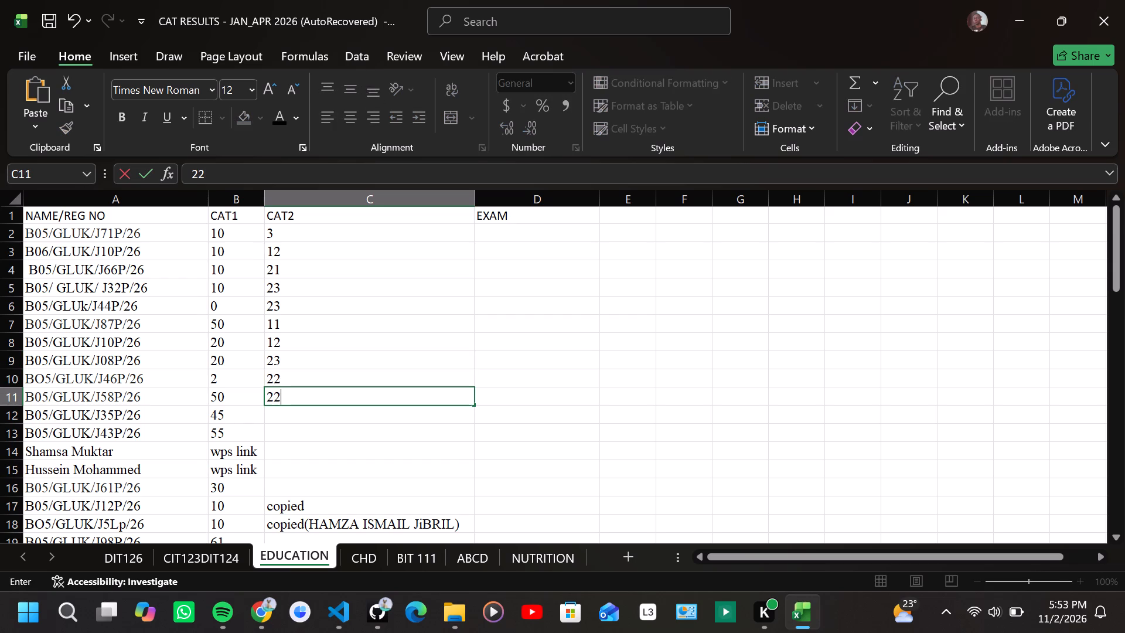
pyautogui.press('Down')
pyautogui.write('23')
pyautogui.press('Down')
pyautogui.write('22')
pyautogui.press('Down')
# Enter the CAT2 marks 21, 20, 12, 3 and 3 in cells C14 to C18, replacing the "copied" remarks in C17 and C18.
pyautogui.write('21')
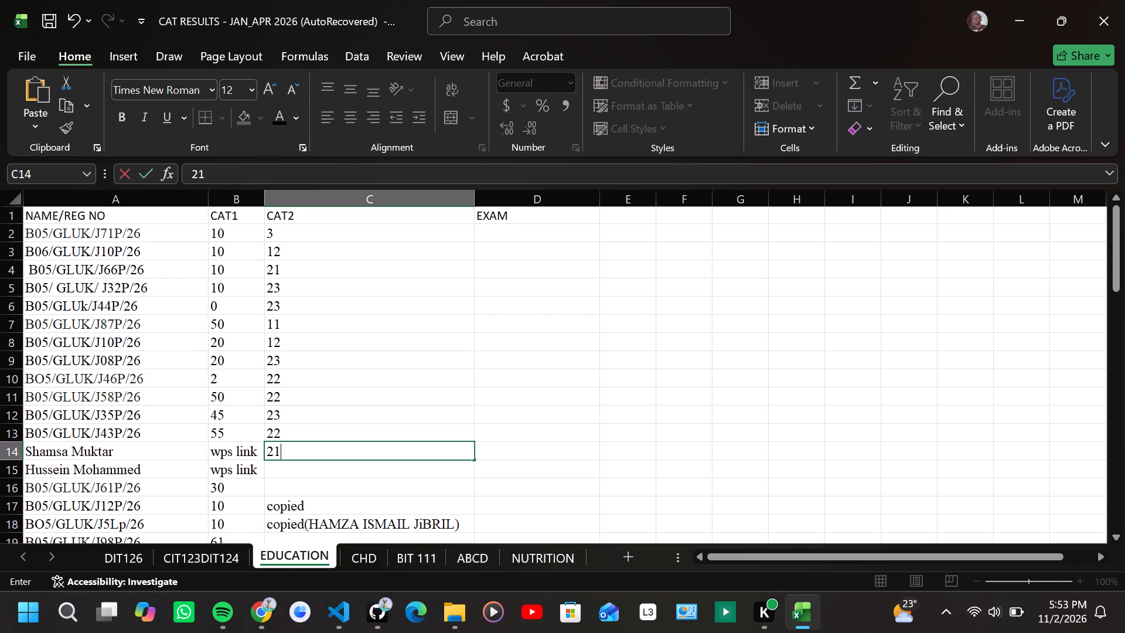
pyautogui.press('Down')
pyautogui.write('20')
pyautogui.press('Down')
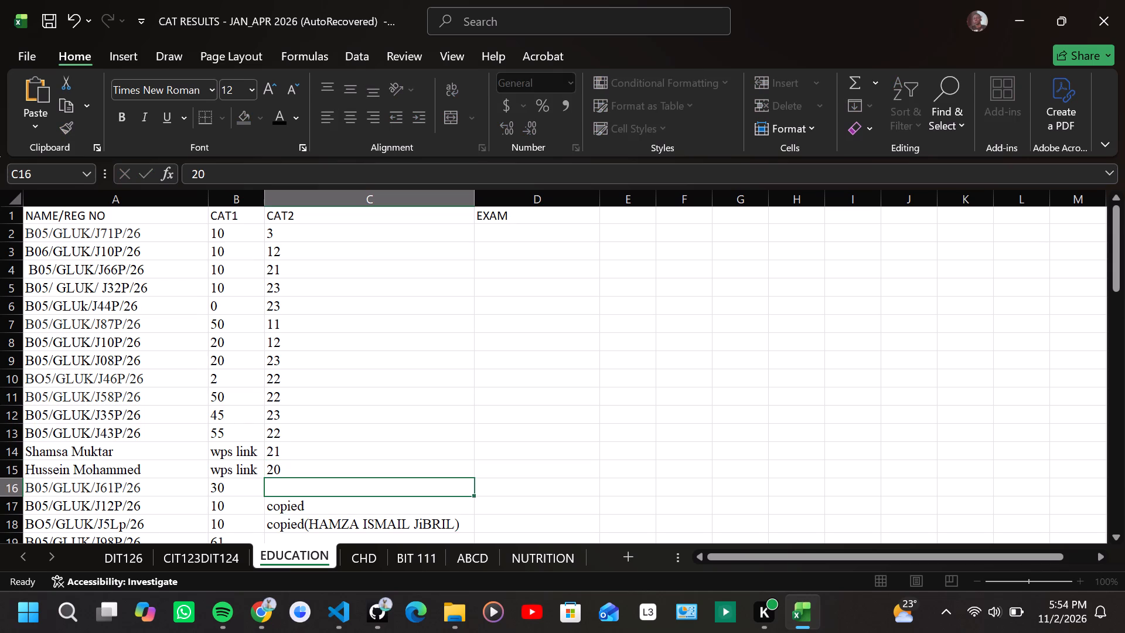
pyautogui.write('12')
pyautogui.press('Down')
pyautogui.press('3')
pyautogui.press('Down')
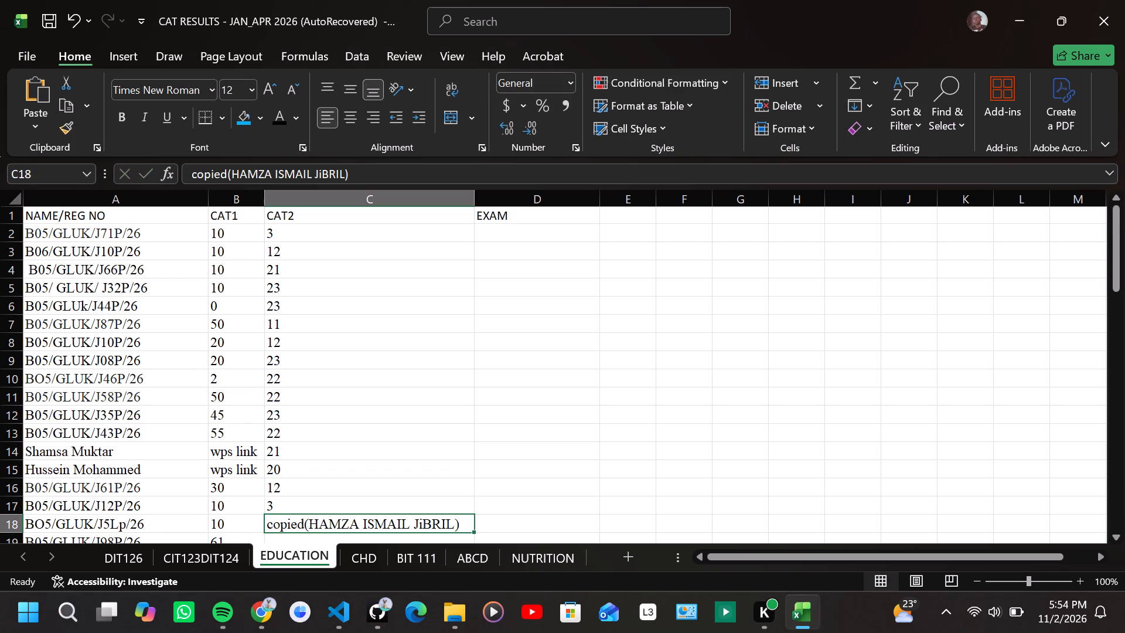
pyautogui.press('3')
pyautogui.press('Down')
# Enter the CAT2 marks 6, 8, 0, 9 and 8 in cells C19 to C23.
pyautogui.press('6')
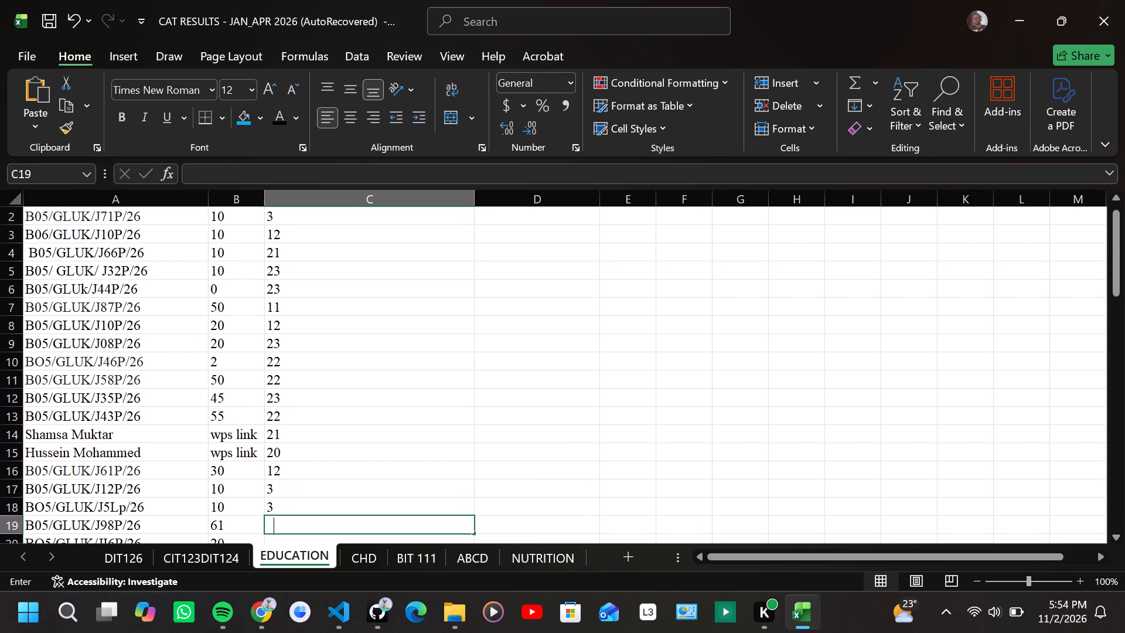
pyautogui.press('Down')
pyautogui.press('8')
pyautogui.press('Down')
pyautogui.press('0')
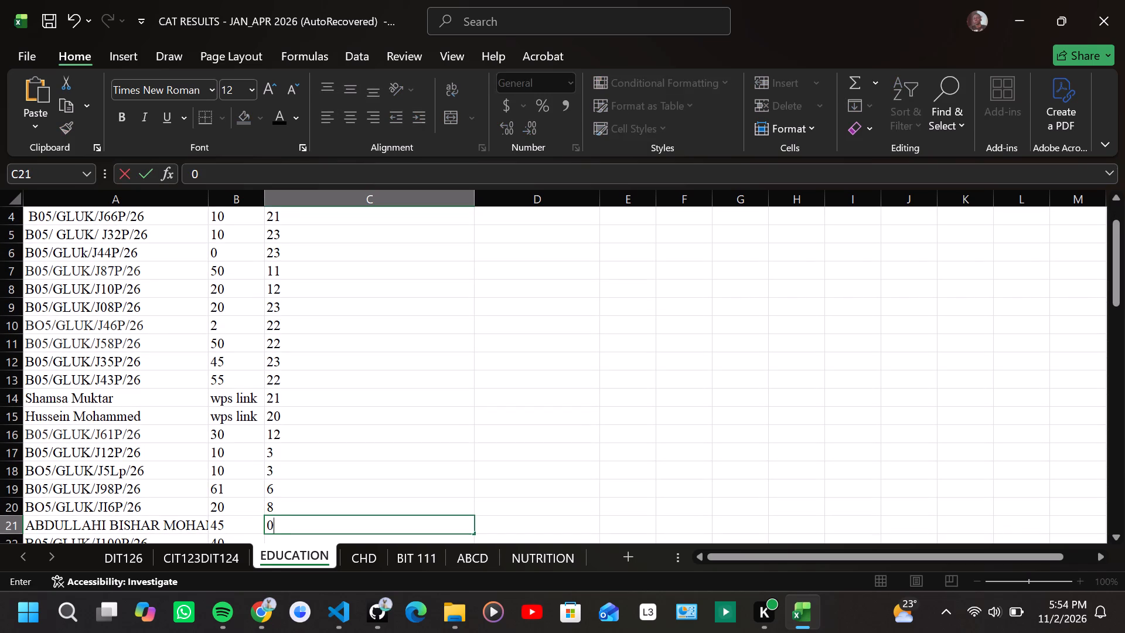
pyautogui.press('Down')
pyautogui.press('-')
pyautogui.press('BackSpace')
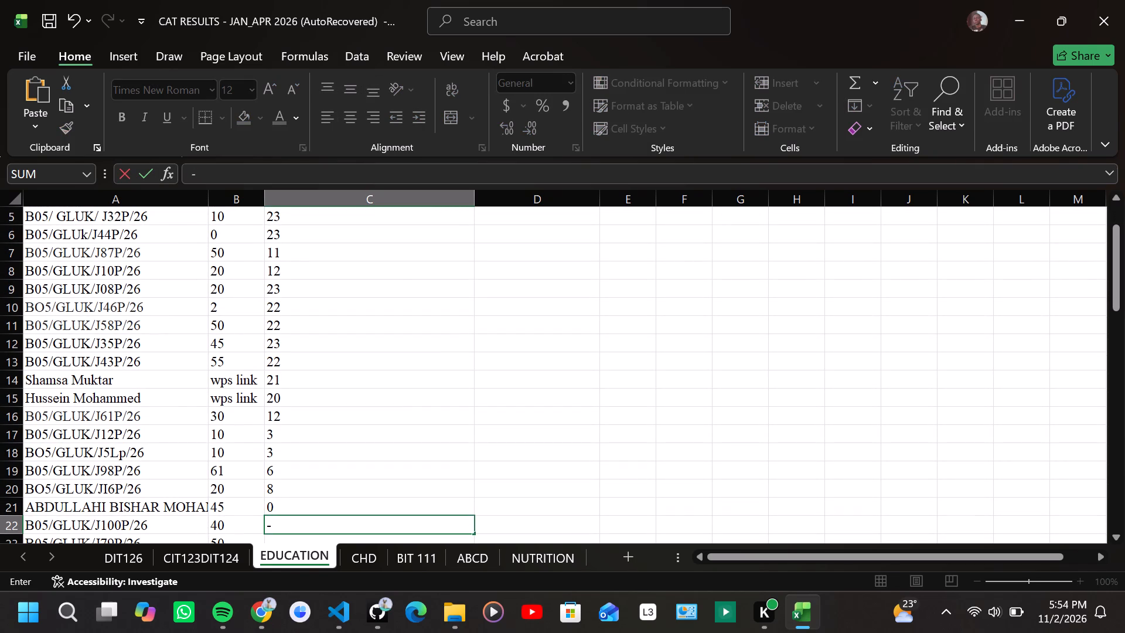
pyautogui.press('9')
pyautogui.press('Down')
pyautogui.press('8')
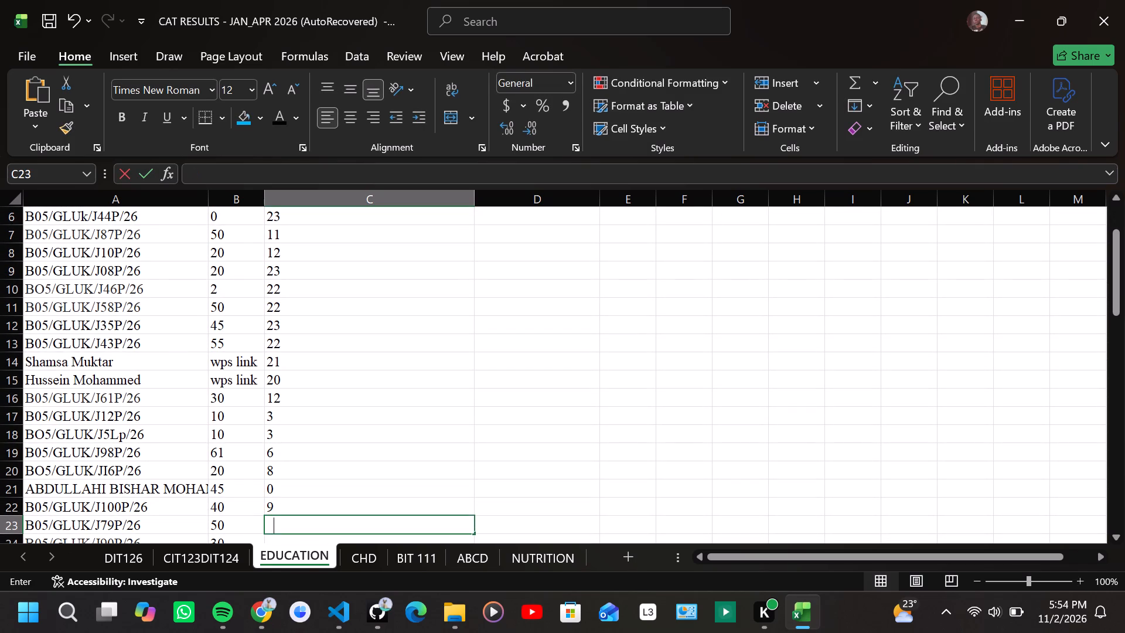
pyautogui.press('Down')
# Enter the CAT2 marks 23, 25, 27, 3 and 9 in cells C24 to C28, replacing the "copied" remarks in C27 and C28.
pyautogui.write('23')
pyautogui.press('Down')
pyautogui.write('25')
pyautogui.press('Down')
pyautogui.write('27')
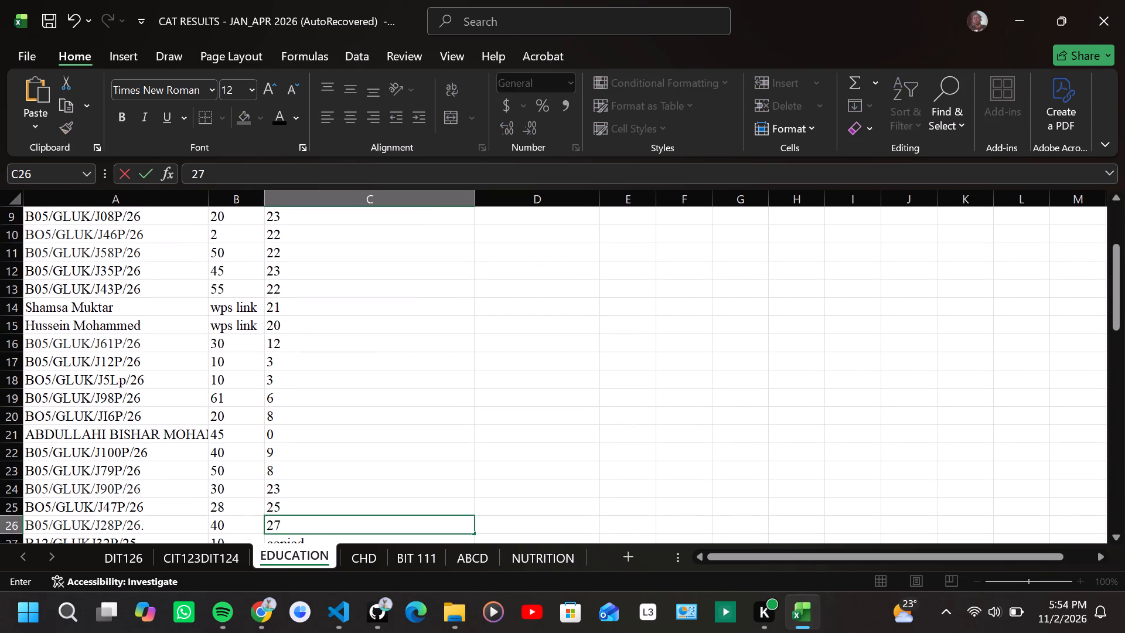
pyautogui.press('Down')
pyautogui.press('3')
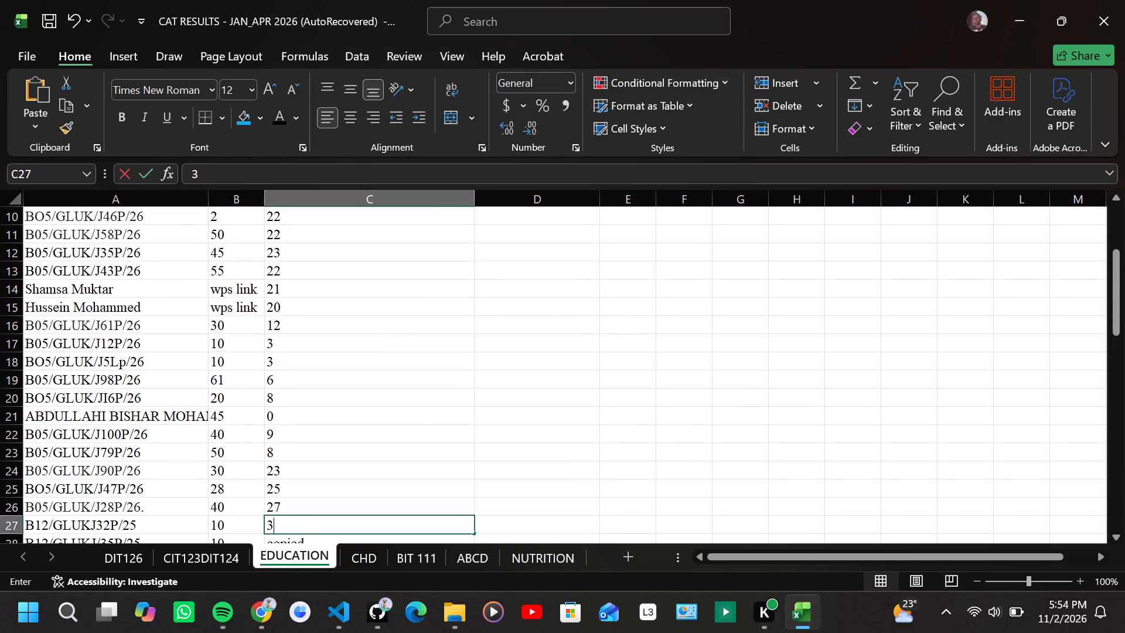
pyautogui.press('Down')
pyautogui.press('9')
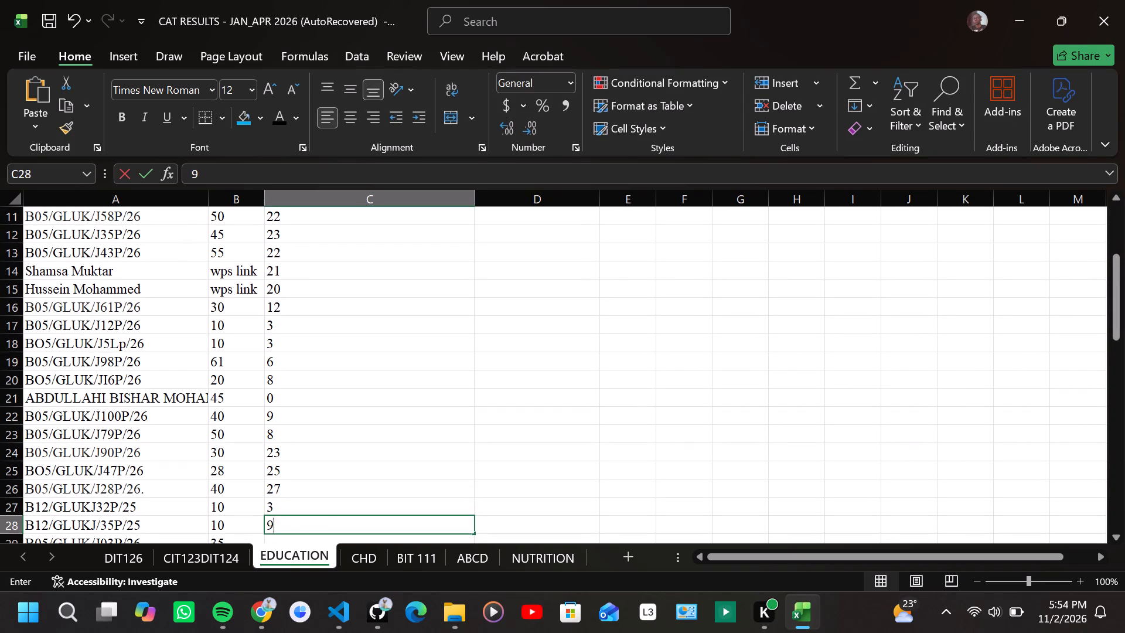
pyautogui.press('Down')
# Enter the CAT2 marks 0, 23, 23, 23 and 23 in cells C29 to C33, replacing the "missing cat" remark in C33.
pyautogui.press('0')
pyautogui.press('Down')
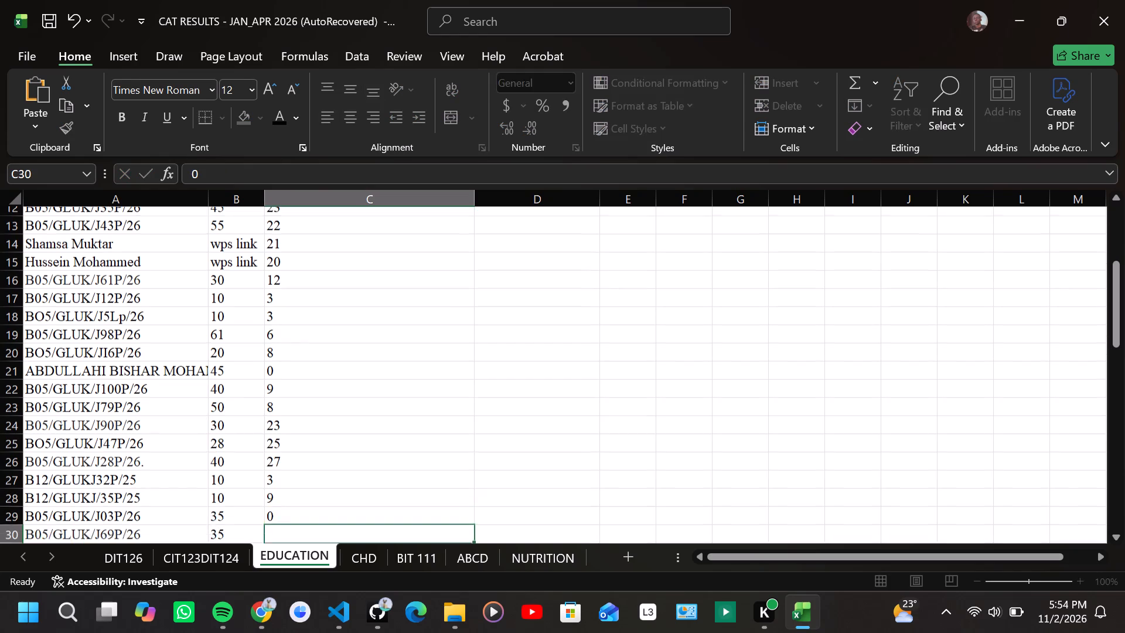
pyautogui.write('23')
pyautogui.press('Down')
pyautogui.write('23')
pyautogui.press('Down')
pyautogui.write('23')
pyautogui.press('Up')
pyautogui.press('Down')
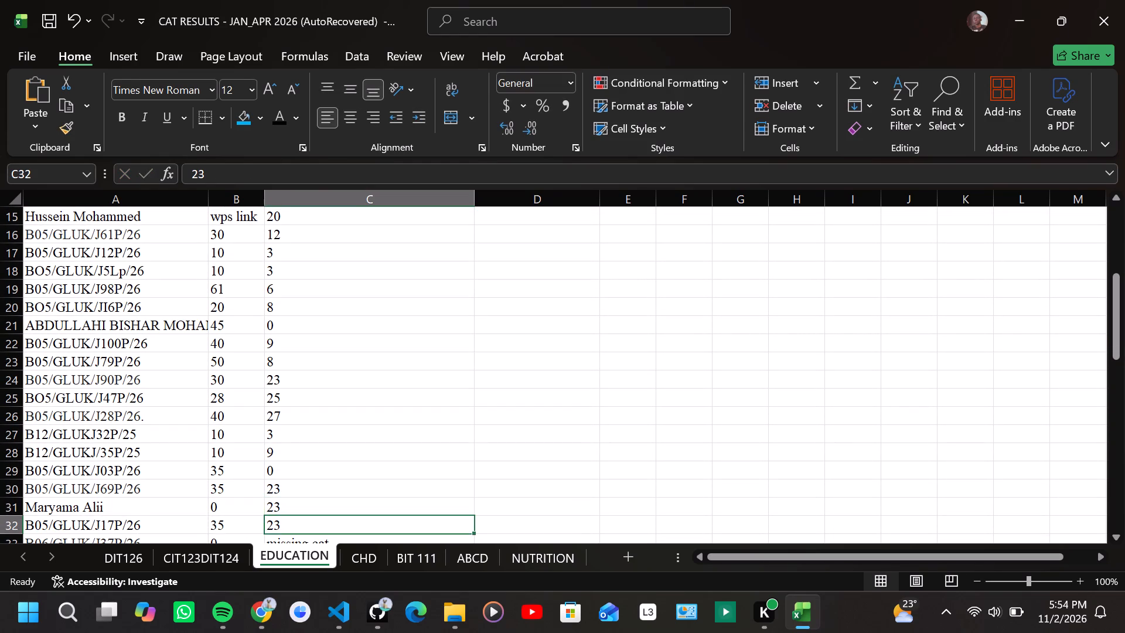
pyautogui.press('Down')
pyautogui.write('23')
pyautogui.press('Down')
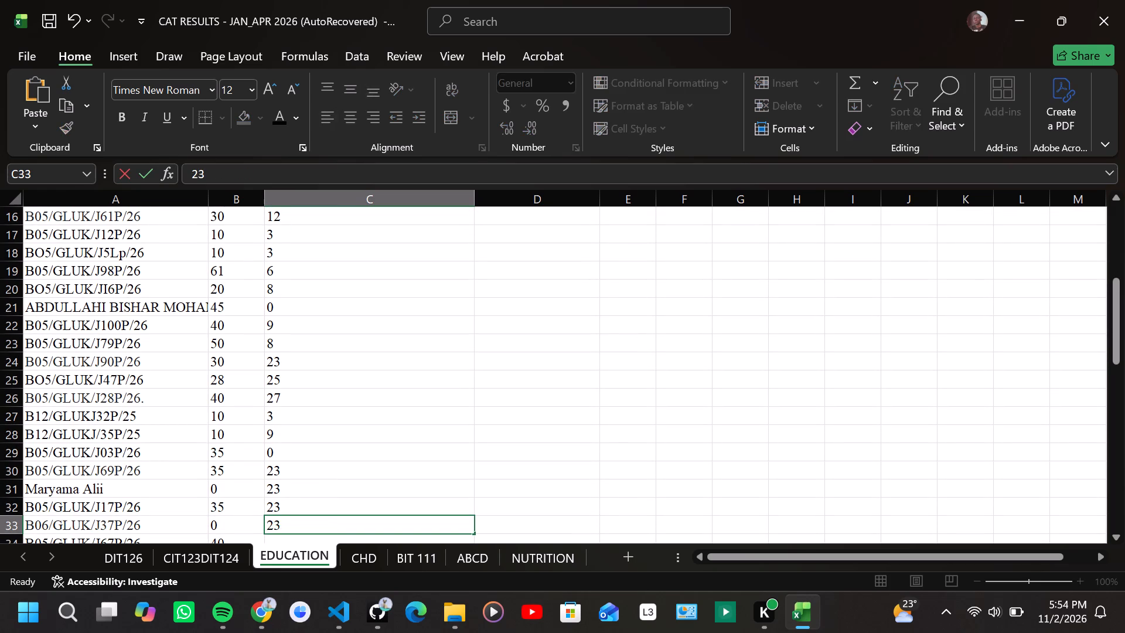
# Enter the CAT2 marks 21, 21, 23, 25 and 26 in cells C34 to C38.
pyautogui.write('21')
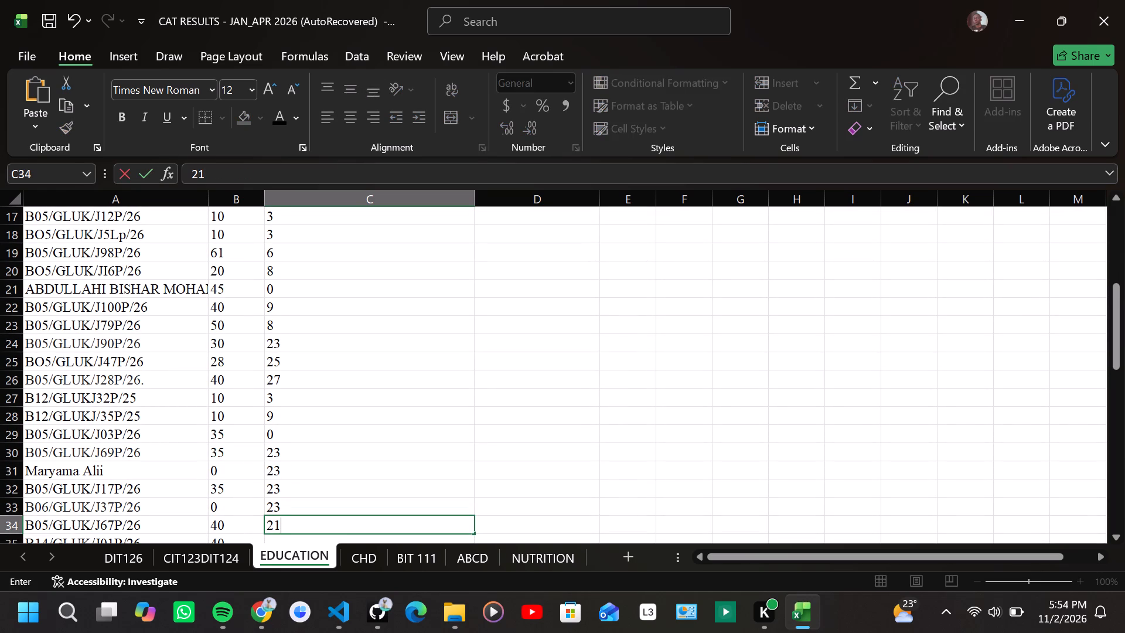
pyautogui.press('Down')
pyautogui.write('21')
pyautogui.press('Down')
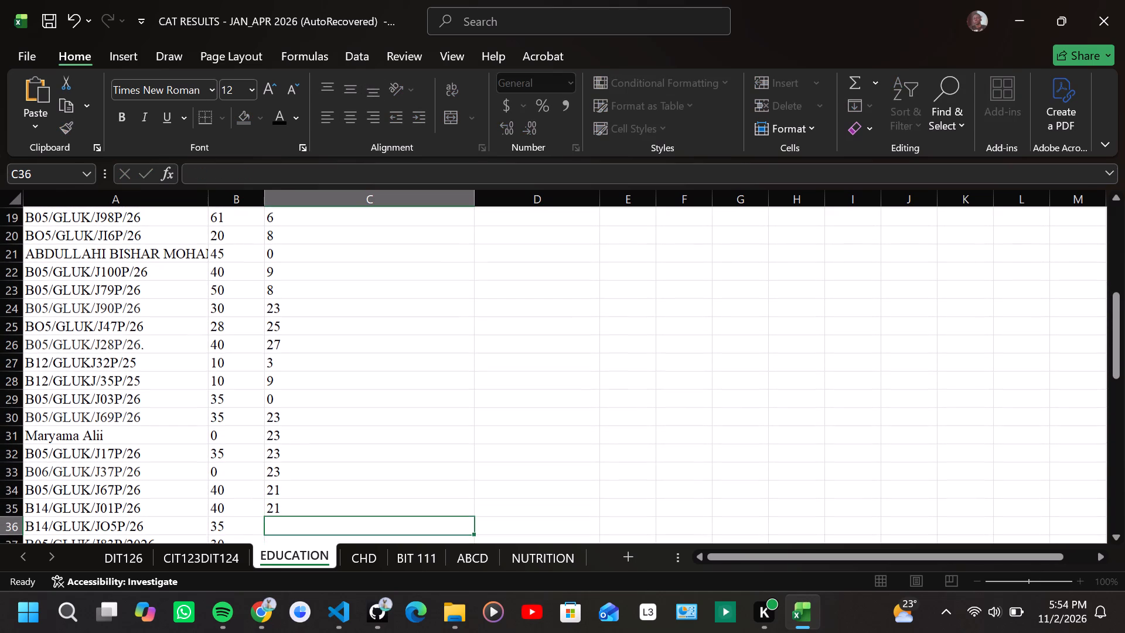
pyautogui.write('23')
pyautogui.press('Down')
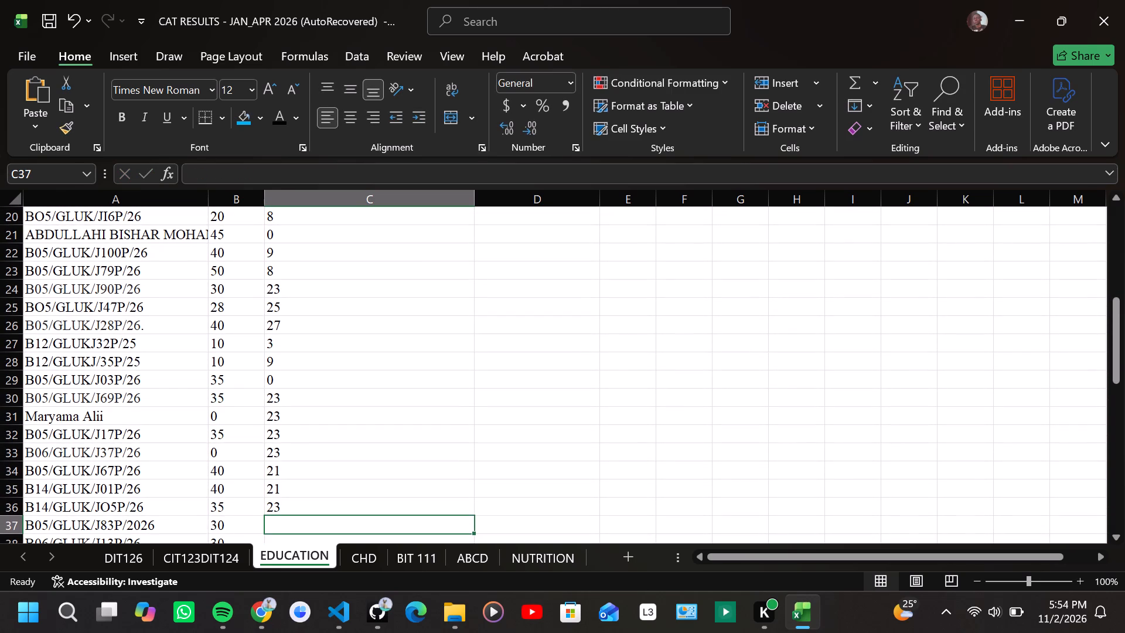
pyautogui.press('2')
pyautogui.press('5')
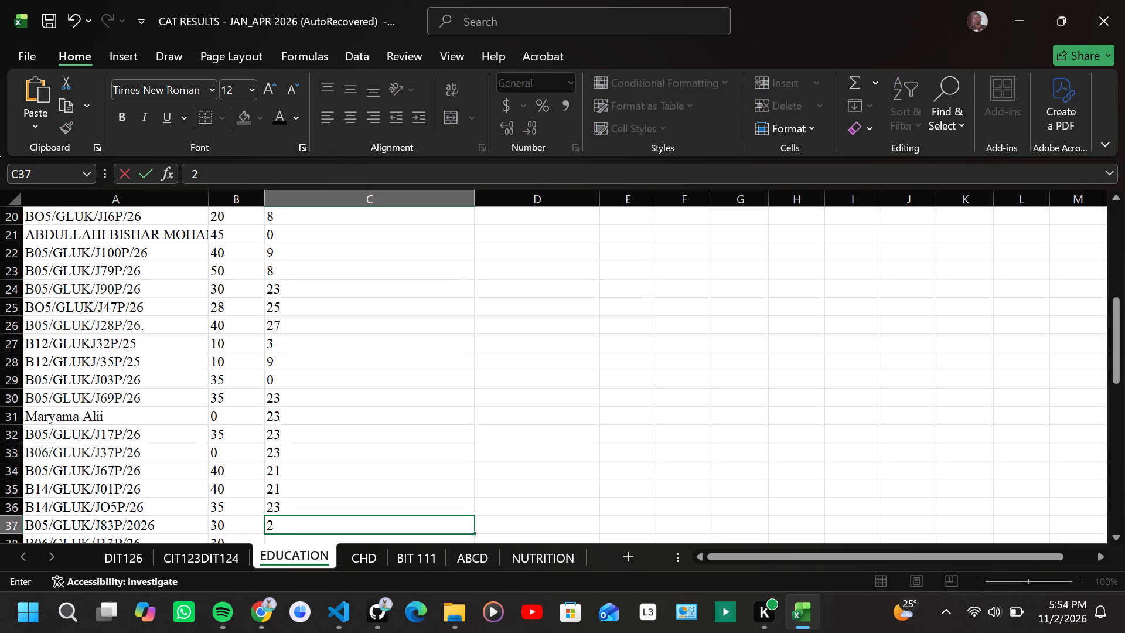
pyautogui.press('Down')
pyautogui.press('2')
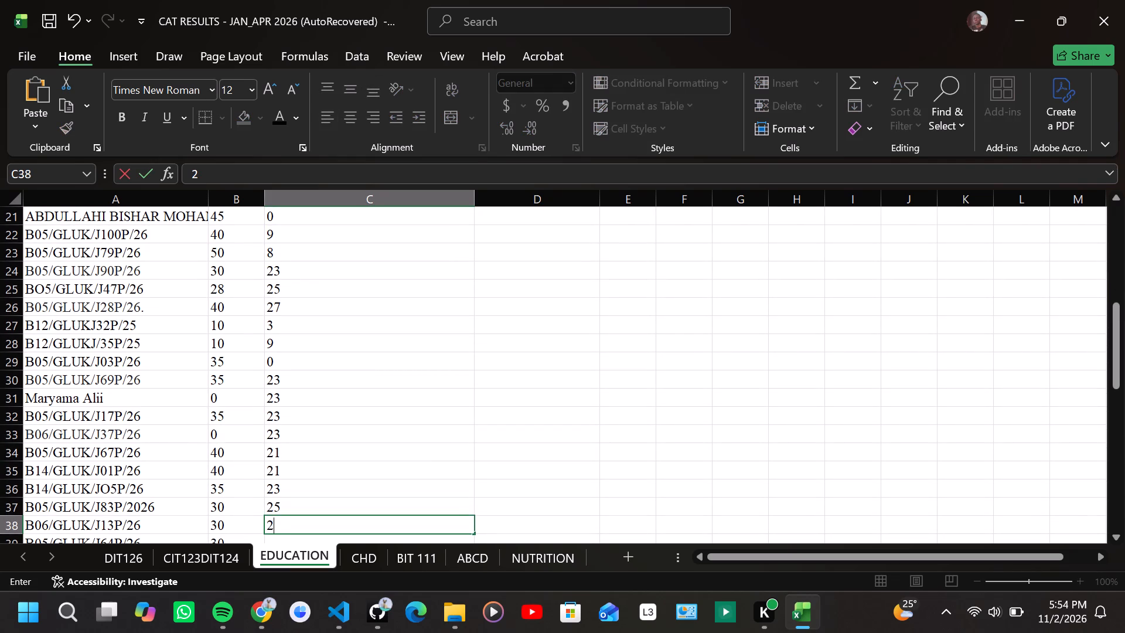
pyautogui.press('6')
pyautogui.press('Down')
# Enter the CAT2 marks 2, 1, 29 and 30 in cells C39 to C42, replacing the "missing cat" remark in C41.
pyautogui.press('2')
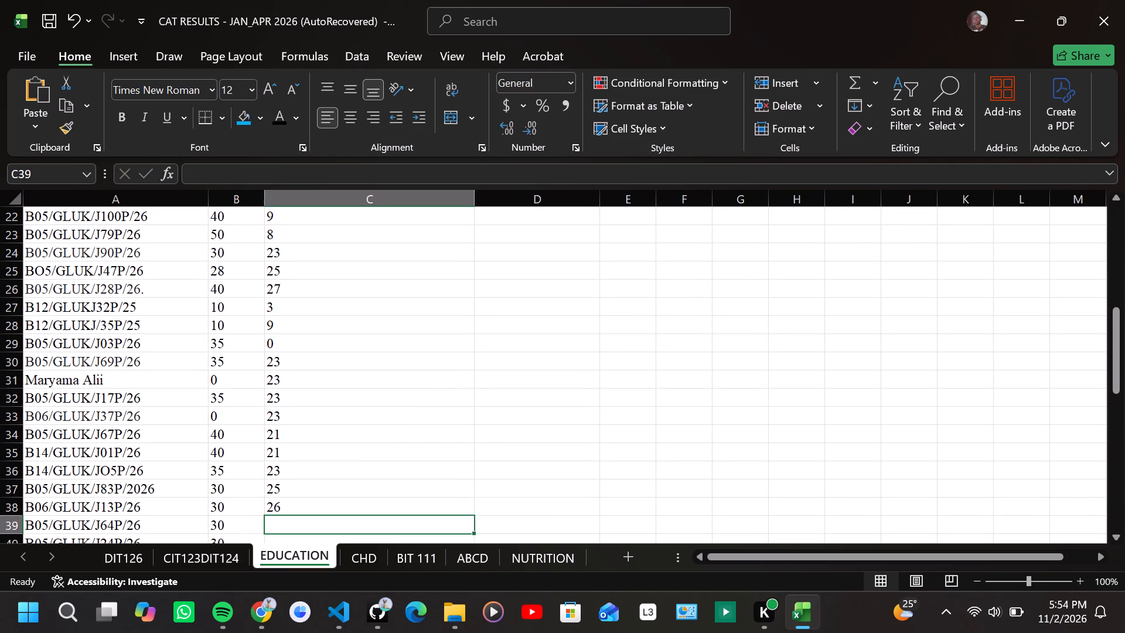
pyautogui.press('Down')
pyautogui.press('1')
pyautogui.press('Down')
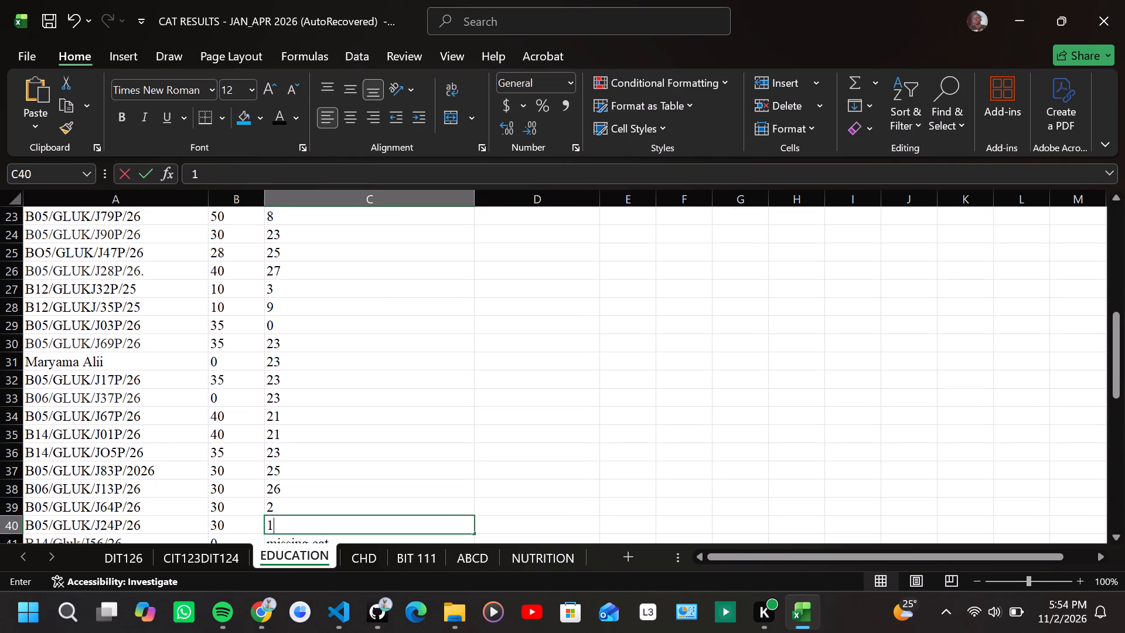
pyautogui.press('2')
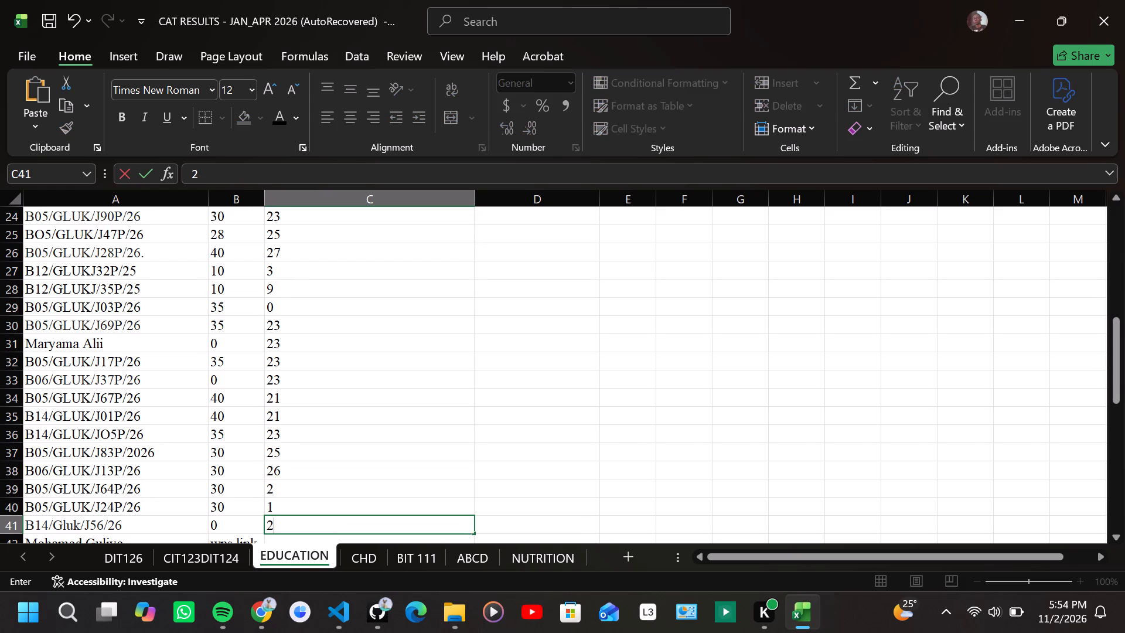
pyautogui.press('9')
pyautogui.press('Down')
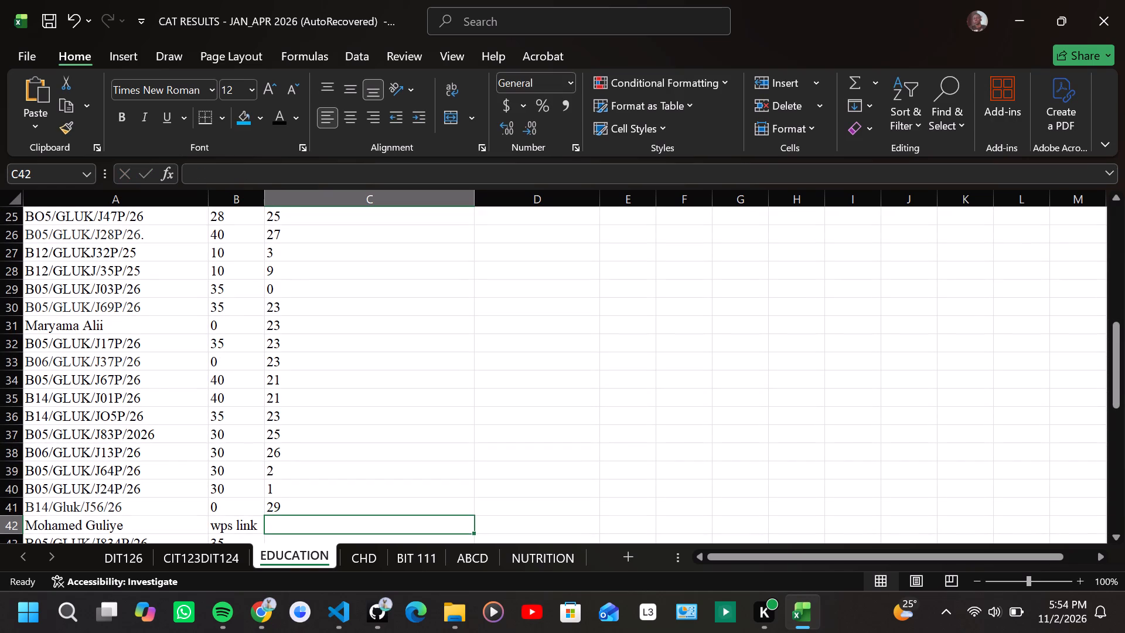
pyautogui.write('30')
pyautogui.press('Down')
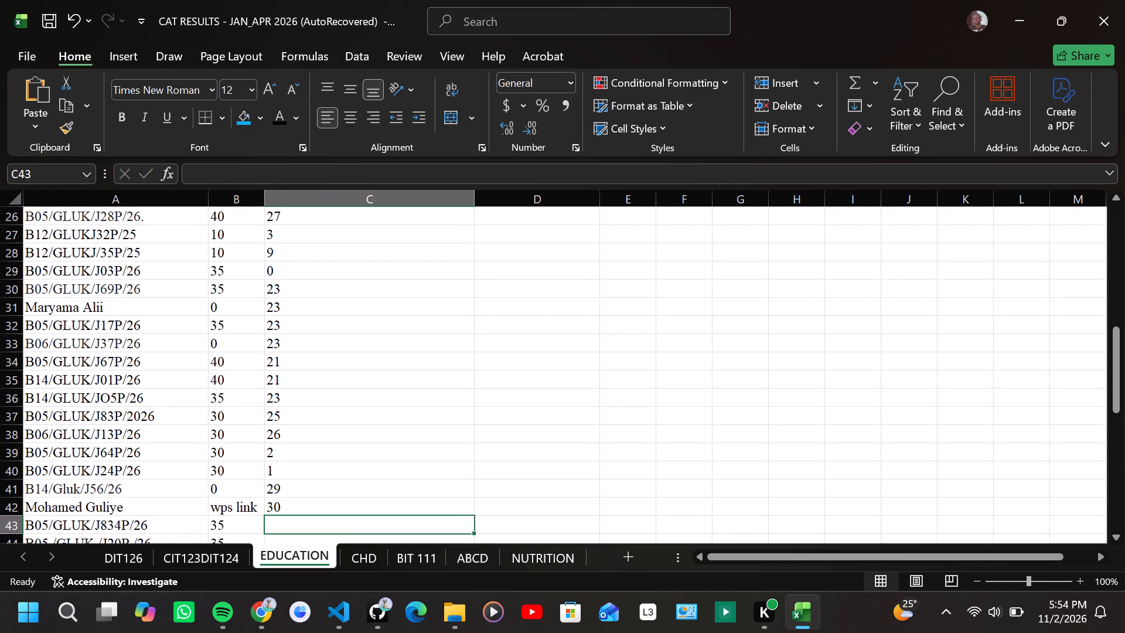
# Enter a CAT2 mark of 0 in each of the cells C43, C44 and C45.
pyautogui.press('Down')
pyautogui.press('Up')
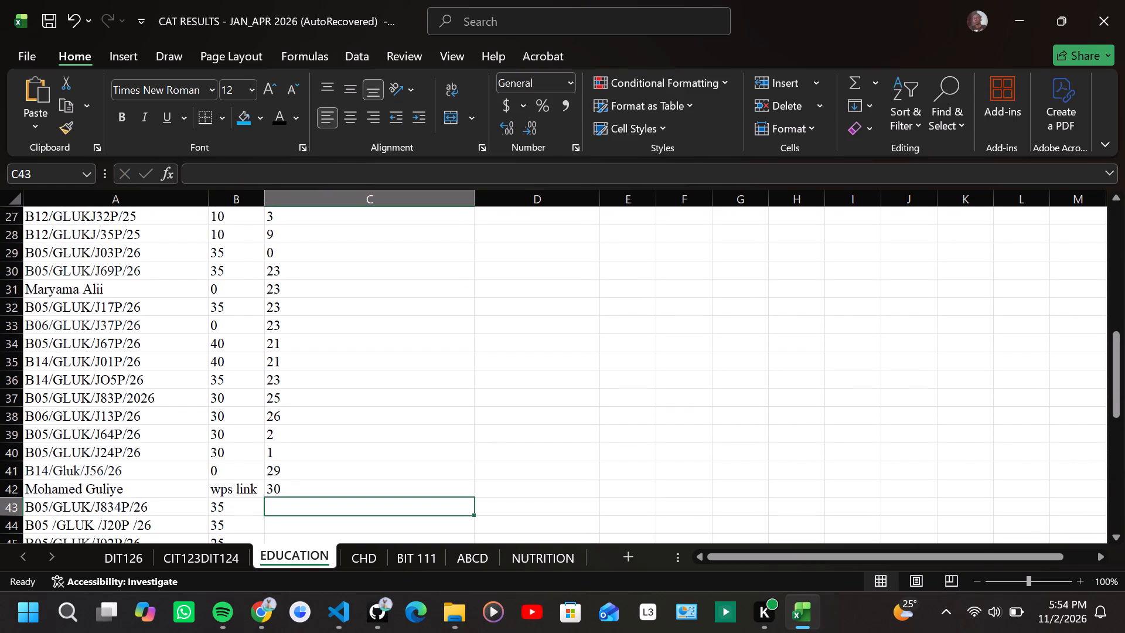
pyautogui.press('0')
pyautogui.press('Down')
pyautogui.press('0')
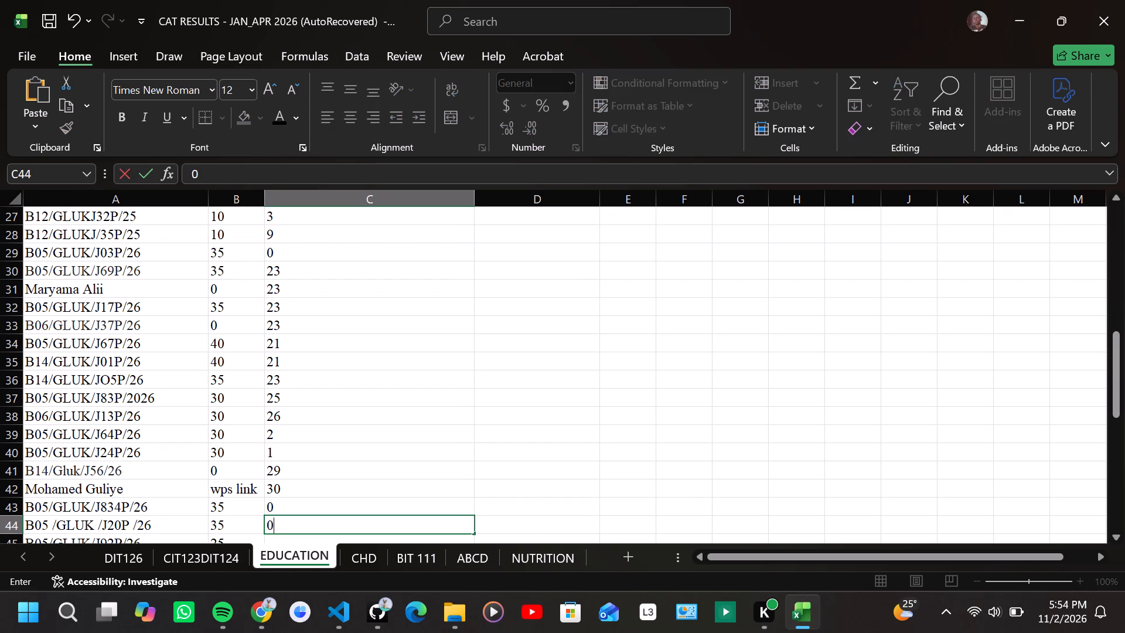
pyautogui.press('Down')
pyautogui.press('0')
pyautogui.press('Down')
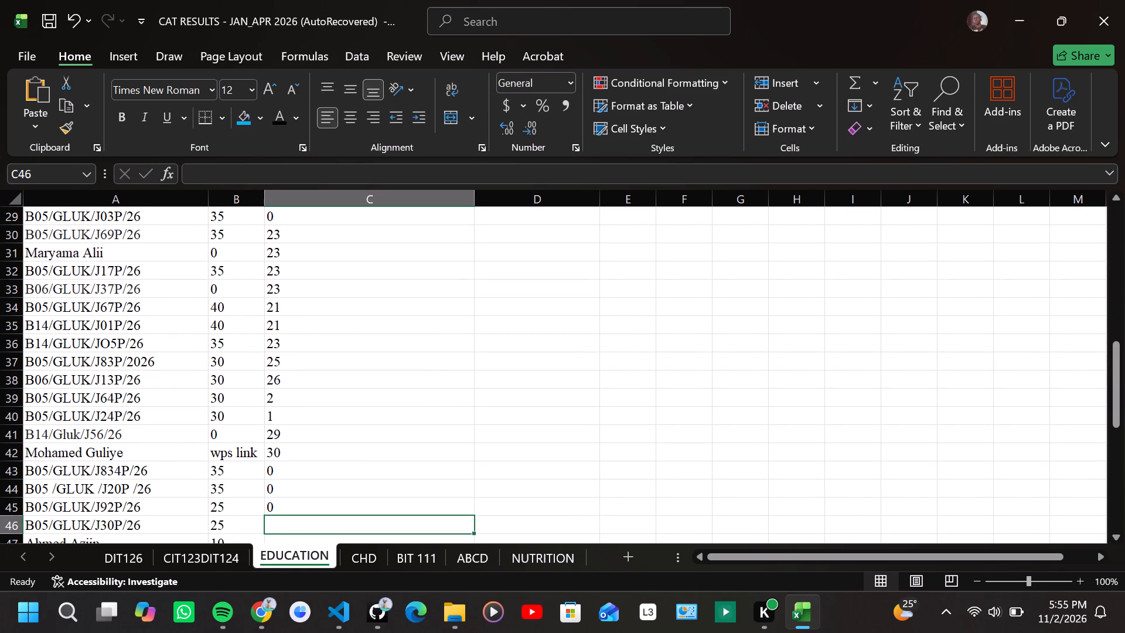
# Enter the CAT2 marks 3, 4, 6 and 8 in cells C46 to C49.
pyautogui.press('3')
pyautogui.press('Down')
pyautogui.press('4')
pyautogui.press('Down')
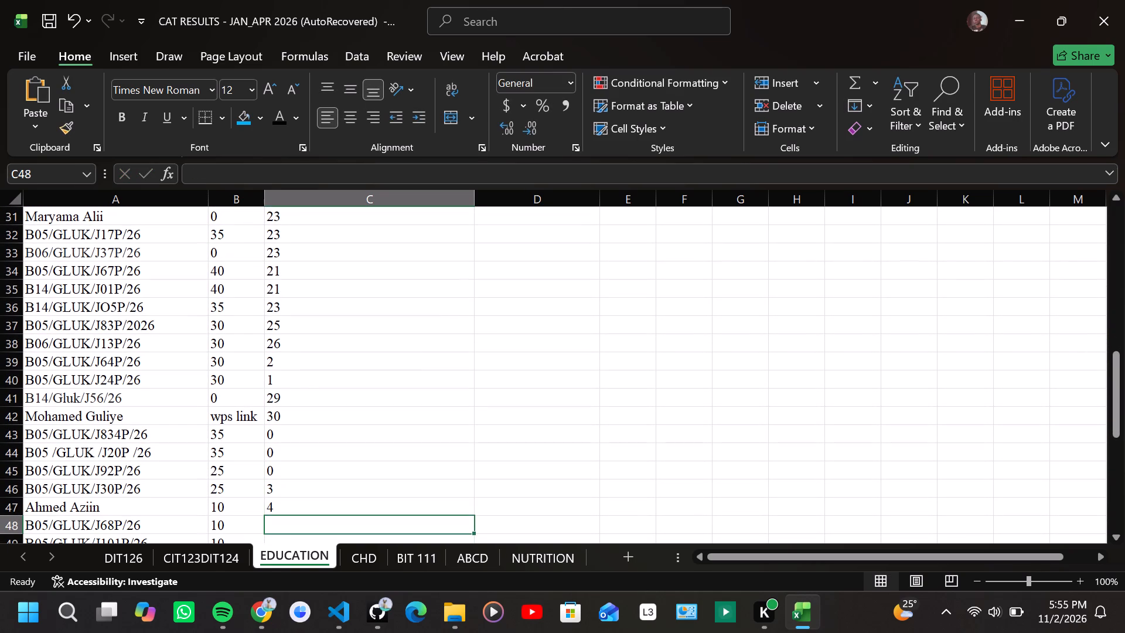
pyautogui.press('6')
pyautogui.press('Down')
pyautogui.press('8')
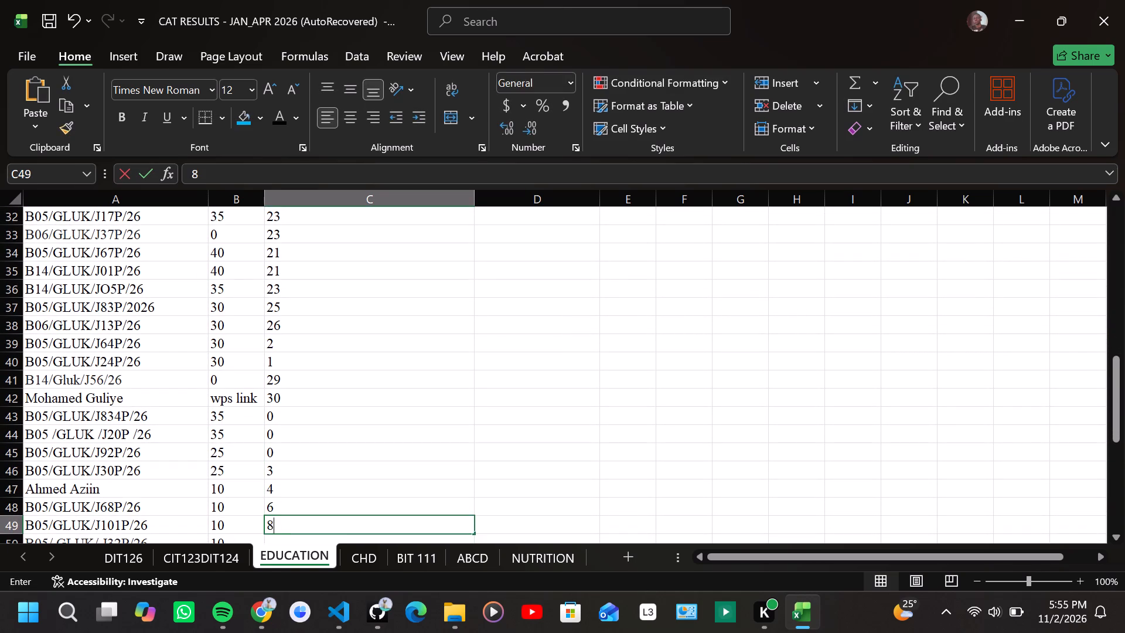
pyautogui.press('Down')
# Enter the CAT2 marks 23, 23 and 3 in cells C50 to C52.
pyautogui.write('23')
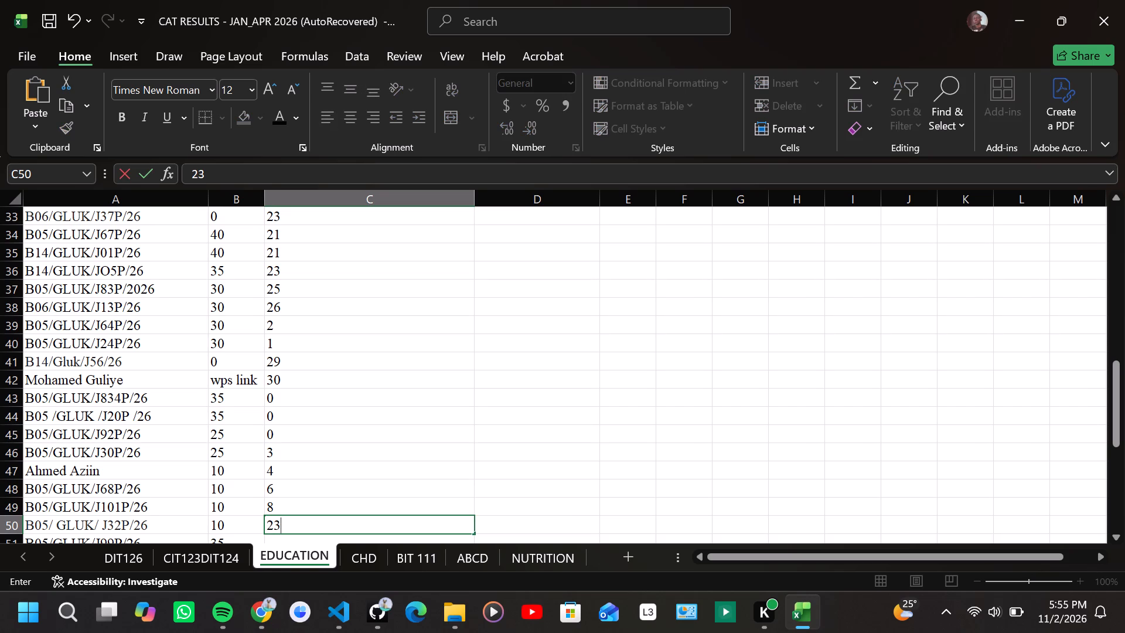
pyautogui.press('Down')
pyautogui.write('23')
pyautogui.press('Down')
pyautogui.write('34')
pyautogui.press('BackSpace')
pyautogui.press('Down')
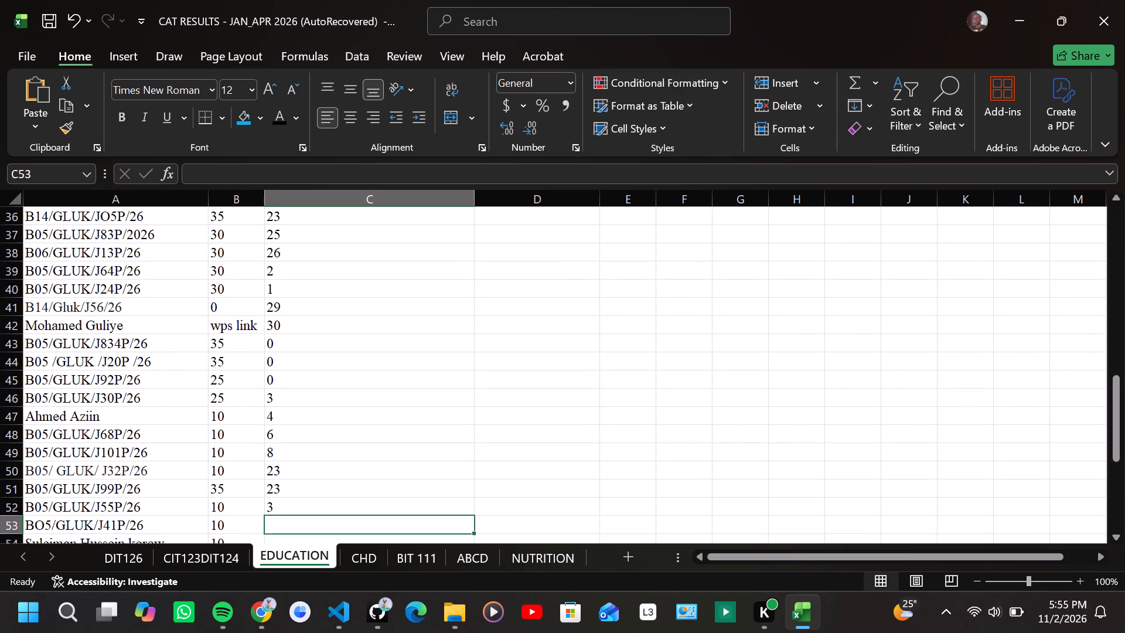
pyautogui.press('Down')
pyautogui.scroll(-2, 281, 228)
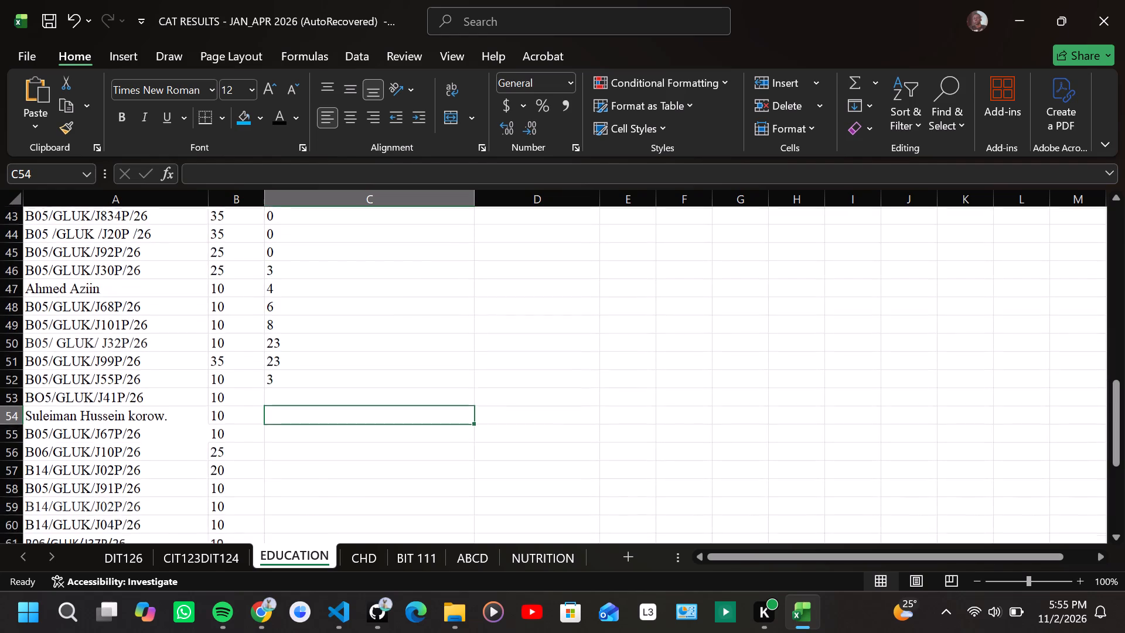
pyautogui.scroll(-3, 281, 228)
pyautogui.scroll(3, 281, 228)
pyautogui.scroll(-1, 281, 228)
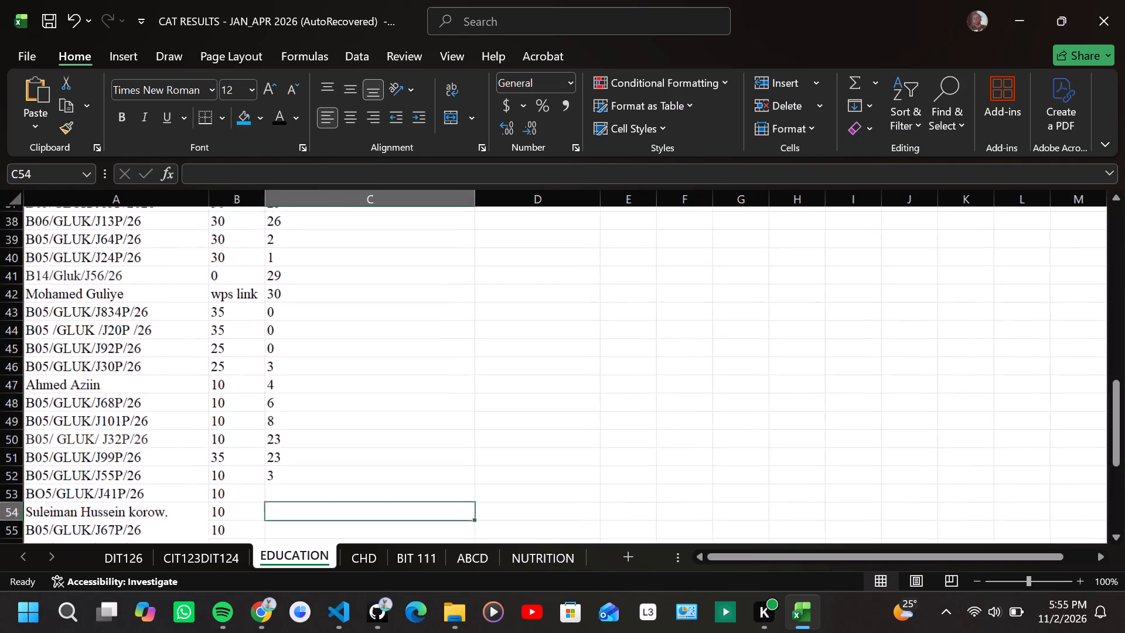
pyautogui.scroll(-1, 281, 228)
pyautogui.scroll(3, 281, 228)
pyautogui.scroll(-1, 281, 228)
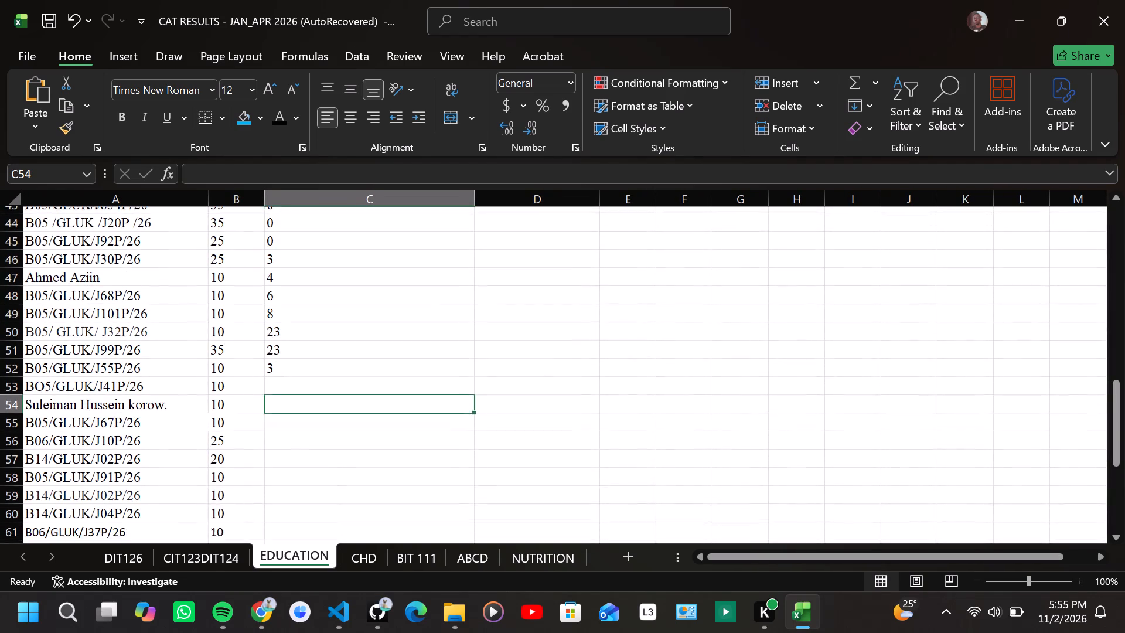
pyautogui.click(291, 350)
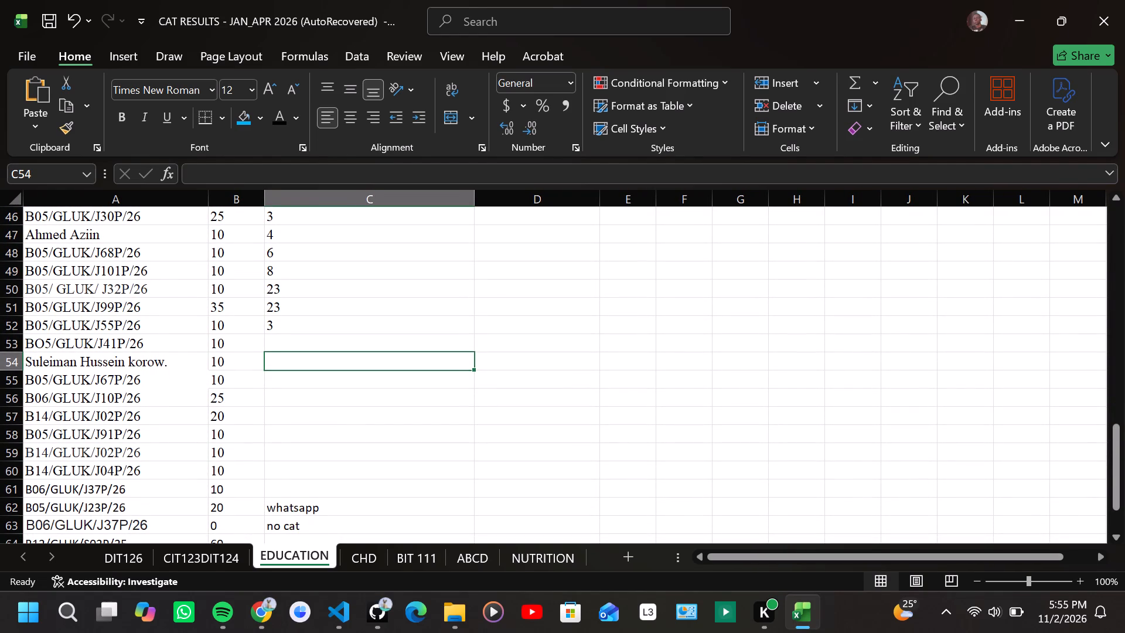
pyautogui.click(285, 348)
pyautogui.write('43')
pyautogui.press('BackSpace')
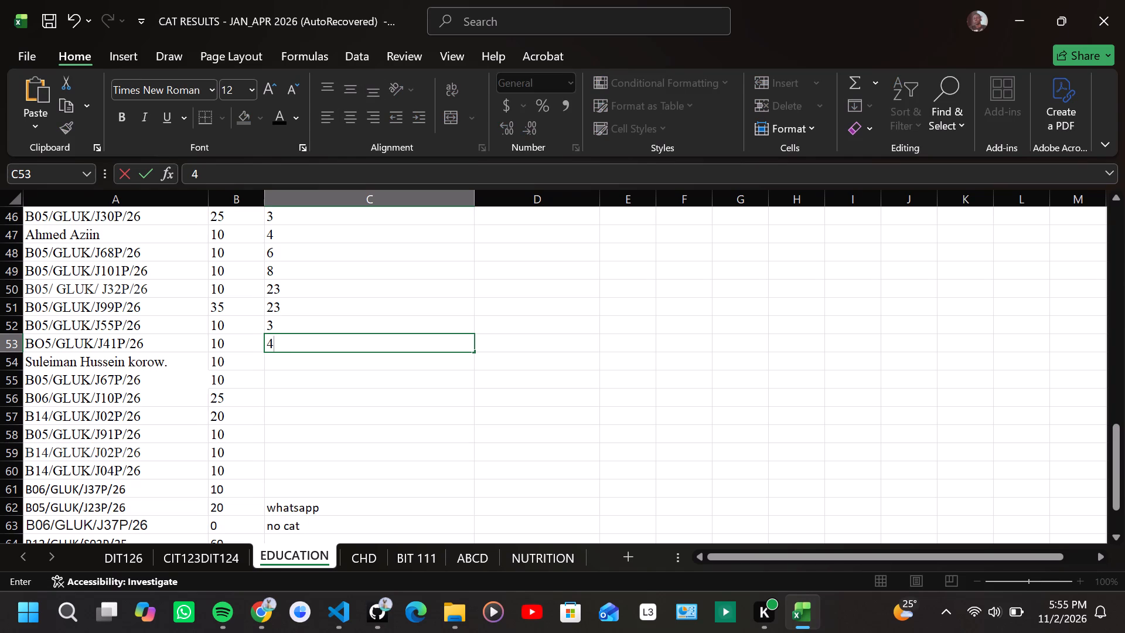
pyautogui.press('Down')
# Enter the CAT2 marks 11 and 15 in cells C54 and C55.
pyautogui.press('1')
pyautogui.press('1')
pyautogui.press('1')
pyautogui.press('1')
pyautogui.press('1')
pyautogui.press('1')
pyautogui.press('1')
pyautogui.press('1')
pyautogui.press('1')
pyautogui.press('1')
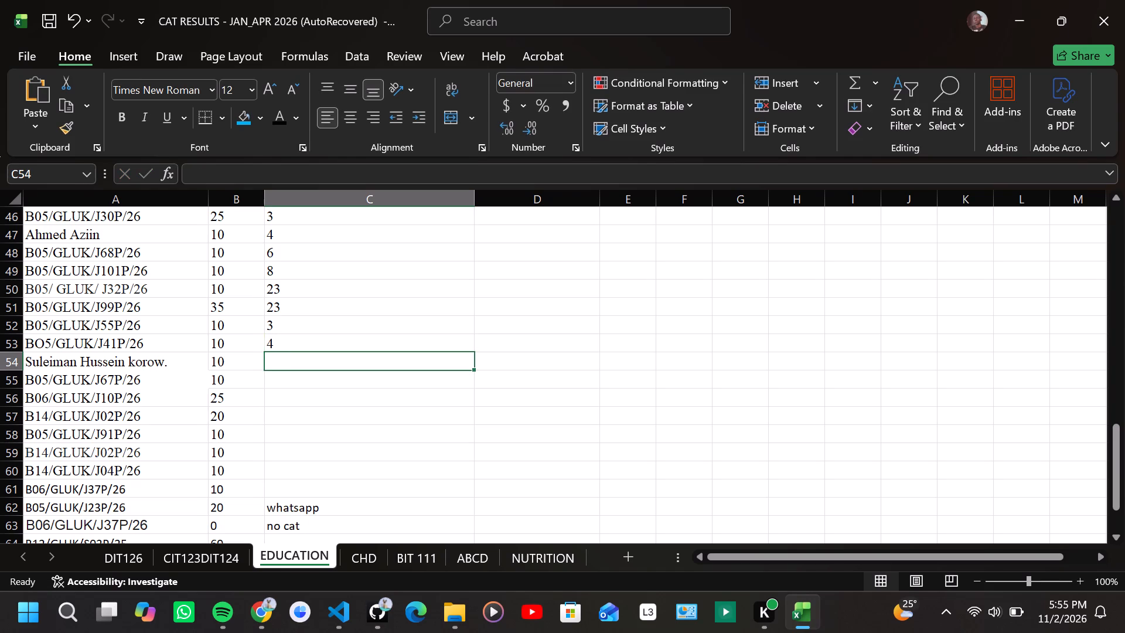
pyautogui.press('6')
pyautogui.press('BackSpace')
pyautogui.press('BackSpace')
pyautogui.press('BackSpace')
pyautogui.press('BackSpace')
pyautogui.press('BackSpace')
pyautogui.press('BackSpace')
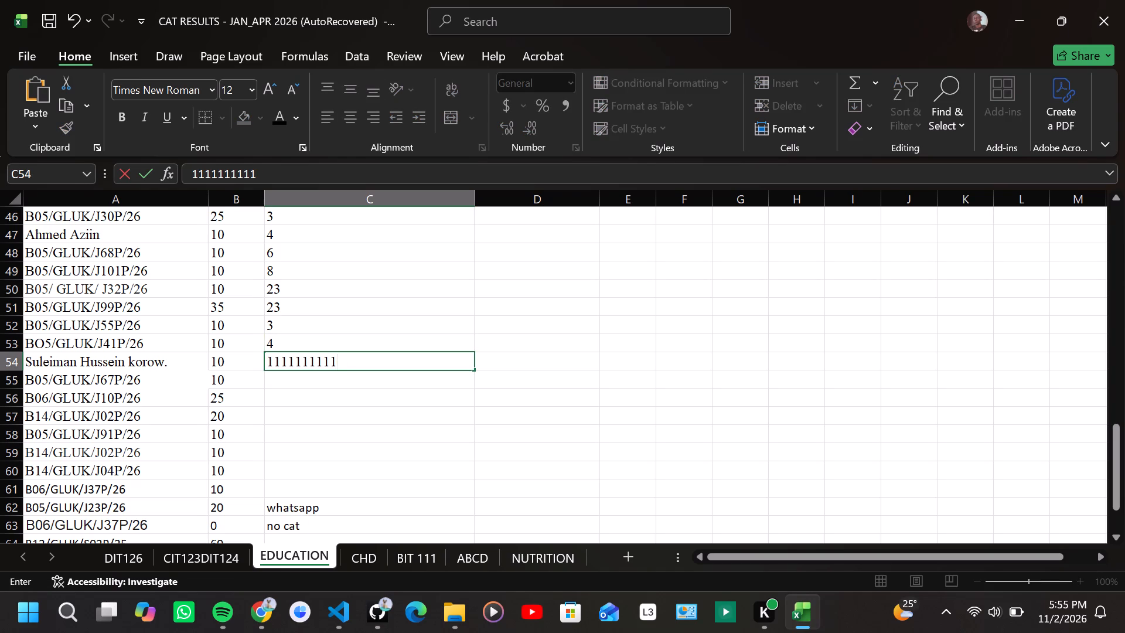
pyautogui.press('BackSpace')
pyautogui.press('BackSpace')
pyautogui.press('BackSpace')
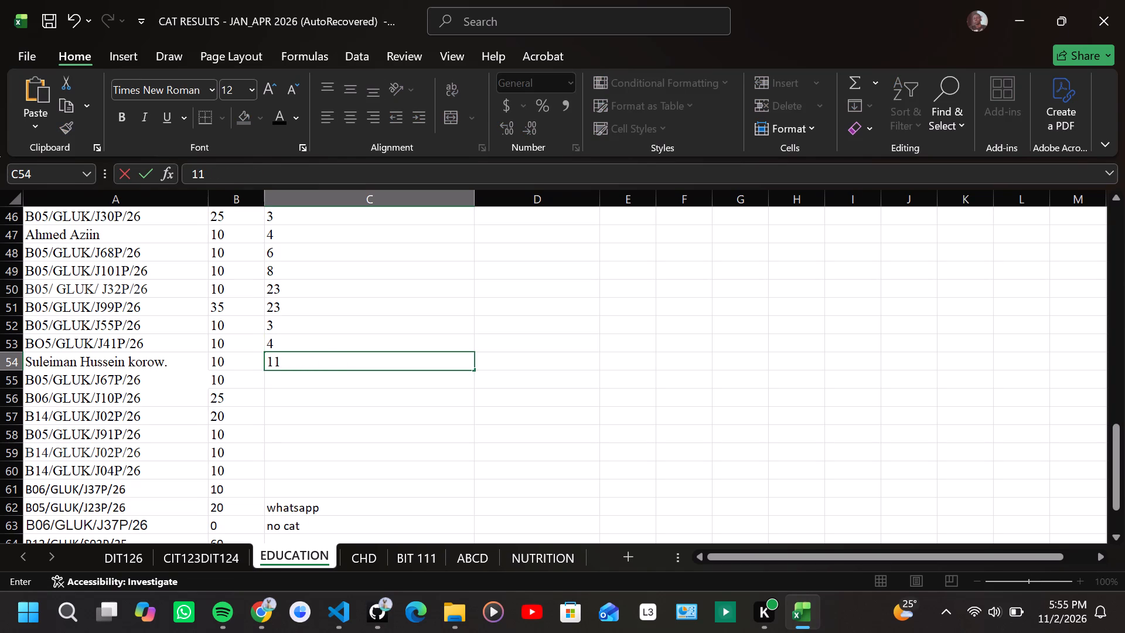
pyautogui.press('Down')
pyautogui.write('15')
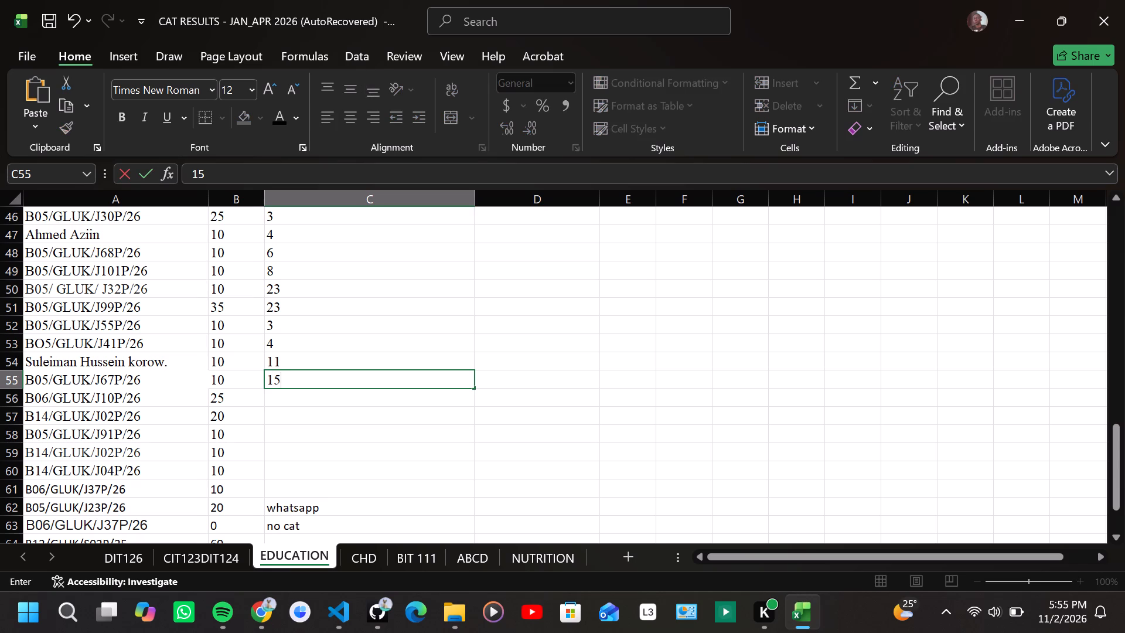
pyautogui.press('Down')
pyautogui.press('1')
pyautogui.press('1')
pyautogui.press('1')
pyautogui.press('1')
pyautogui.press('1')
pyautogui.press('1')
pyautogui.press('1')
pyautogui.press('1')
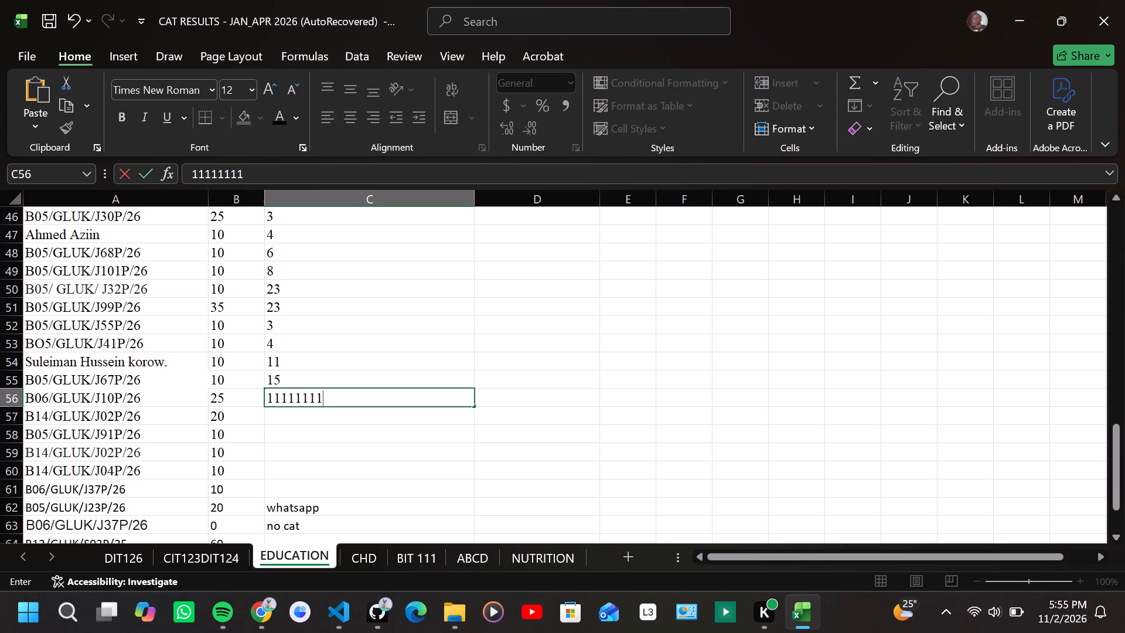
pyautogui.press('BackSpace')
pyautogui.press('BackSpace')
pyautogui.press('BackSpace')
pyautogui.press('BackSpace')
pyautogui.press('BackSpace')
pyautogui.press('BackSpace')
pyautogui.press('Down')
# Enter the CAT2 marks 12, 15, 16, 17 and 12 in cells C57 to C61.
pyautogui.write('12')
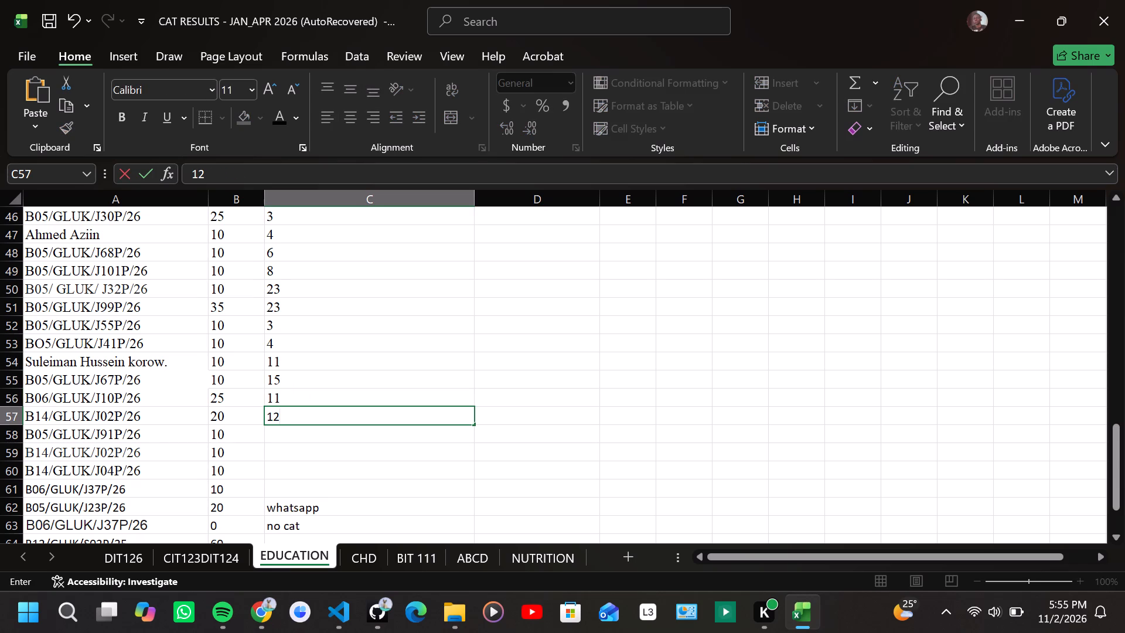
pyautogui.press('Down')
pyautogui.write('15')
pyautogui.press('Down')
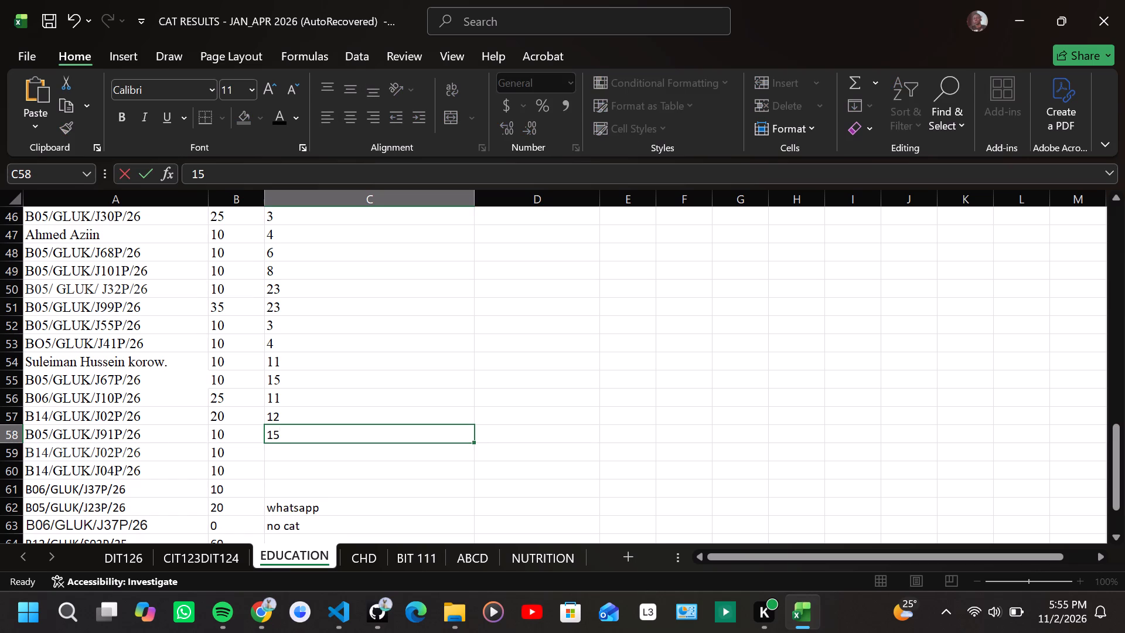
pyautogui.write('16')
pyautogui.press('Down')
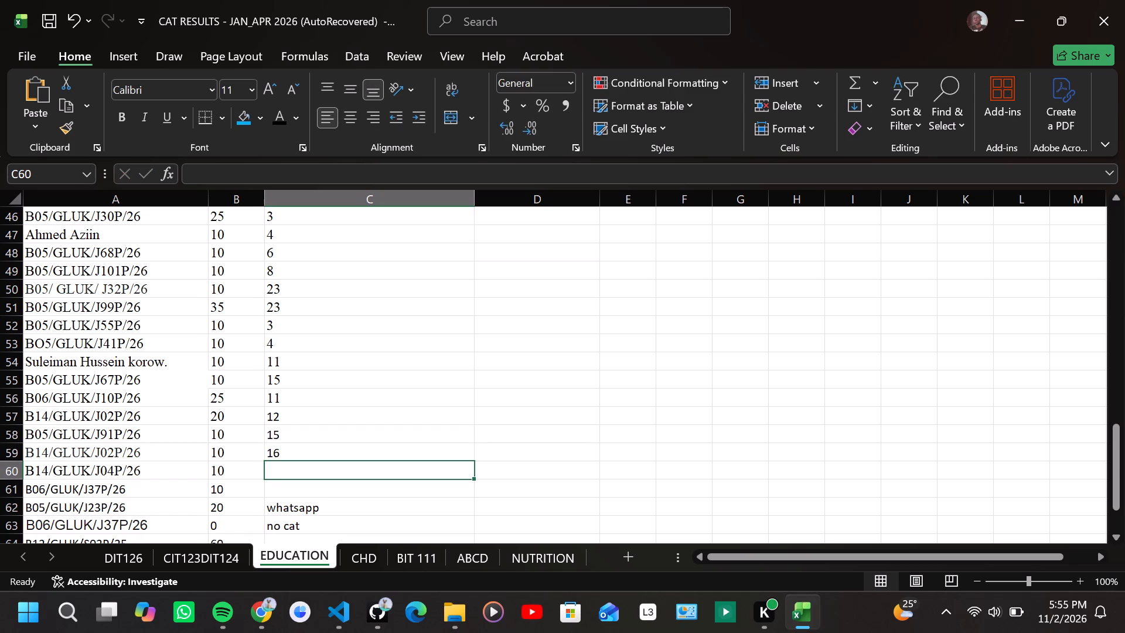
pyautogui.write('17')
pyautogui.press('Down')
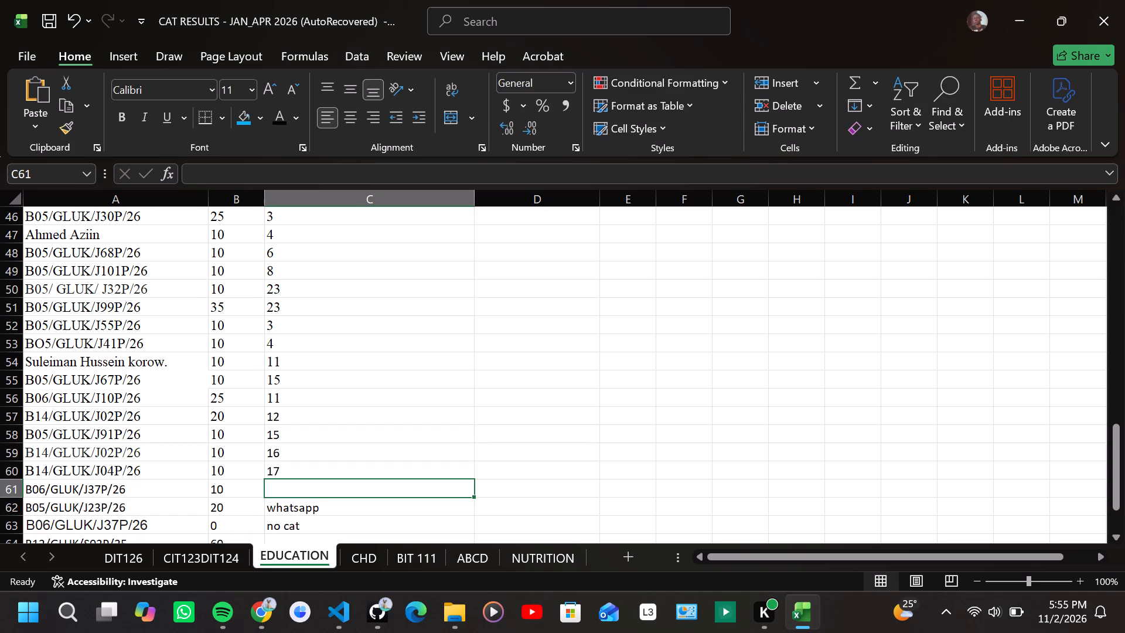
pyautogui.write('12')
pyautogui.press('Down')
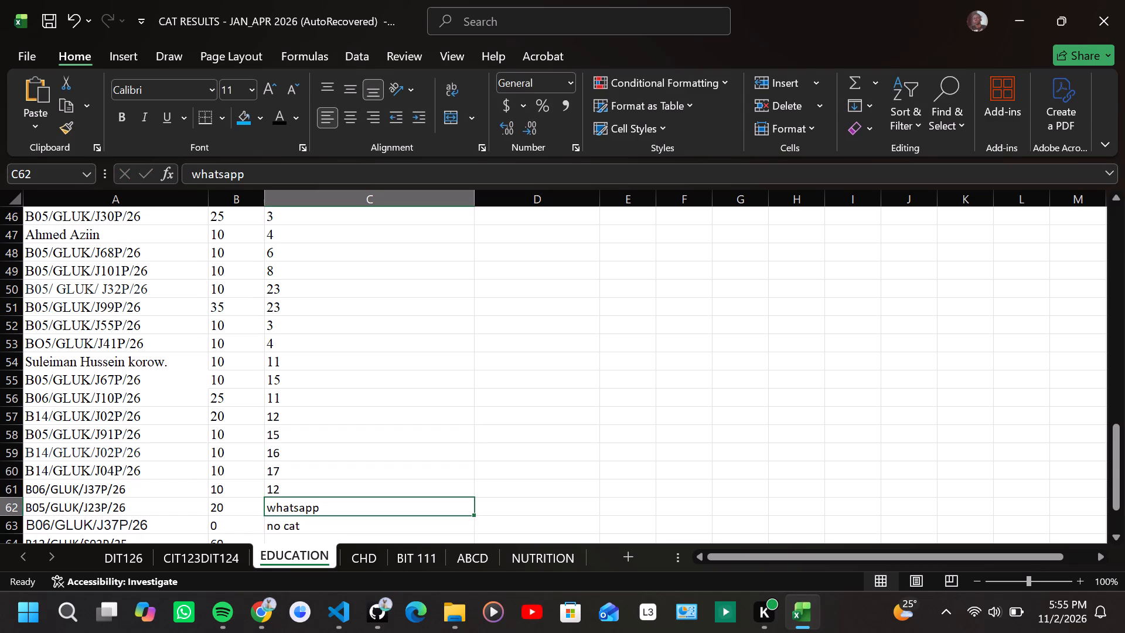
# Enter the CAT2 marks 2, 5, 7, 7, 7 and 7 in cells C62 to C67, overwriting the text remarks.
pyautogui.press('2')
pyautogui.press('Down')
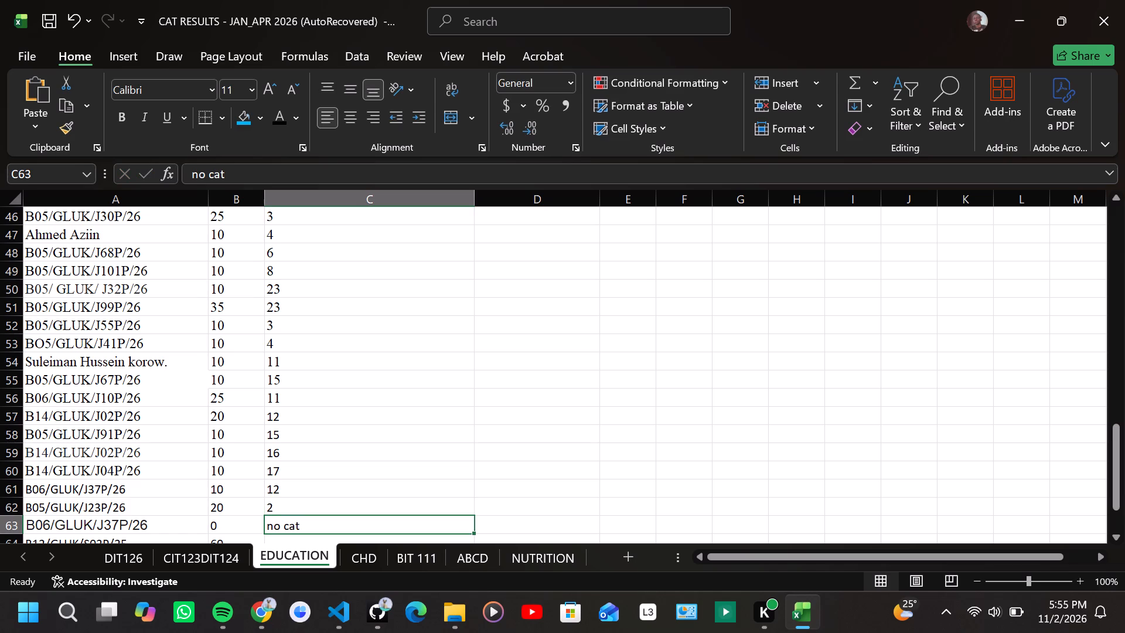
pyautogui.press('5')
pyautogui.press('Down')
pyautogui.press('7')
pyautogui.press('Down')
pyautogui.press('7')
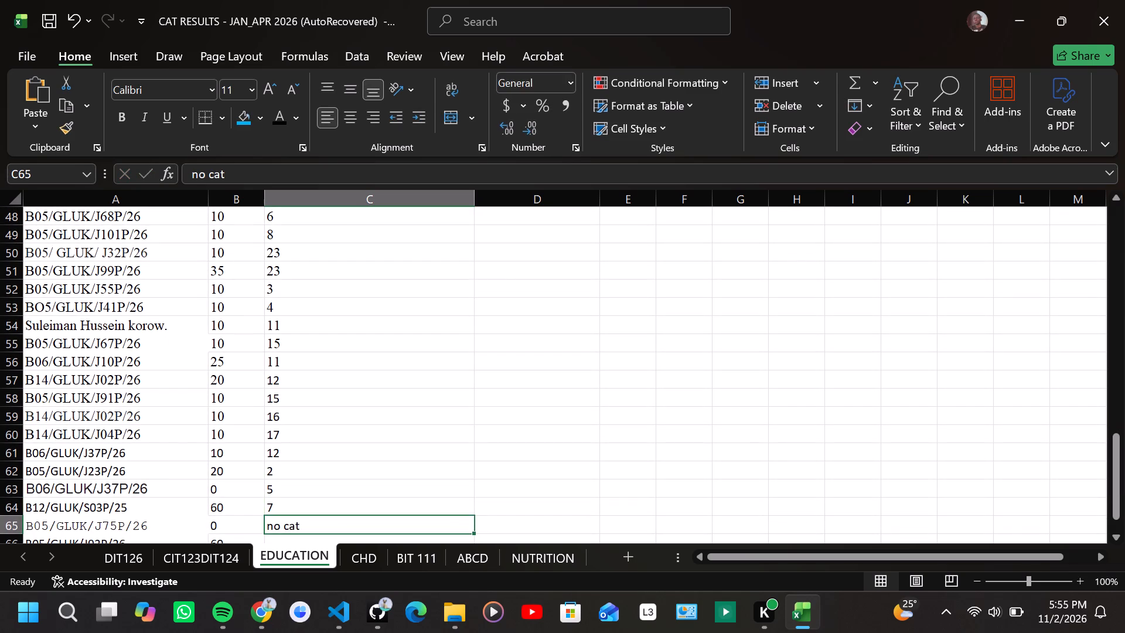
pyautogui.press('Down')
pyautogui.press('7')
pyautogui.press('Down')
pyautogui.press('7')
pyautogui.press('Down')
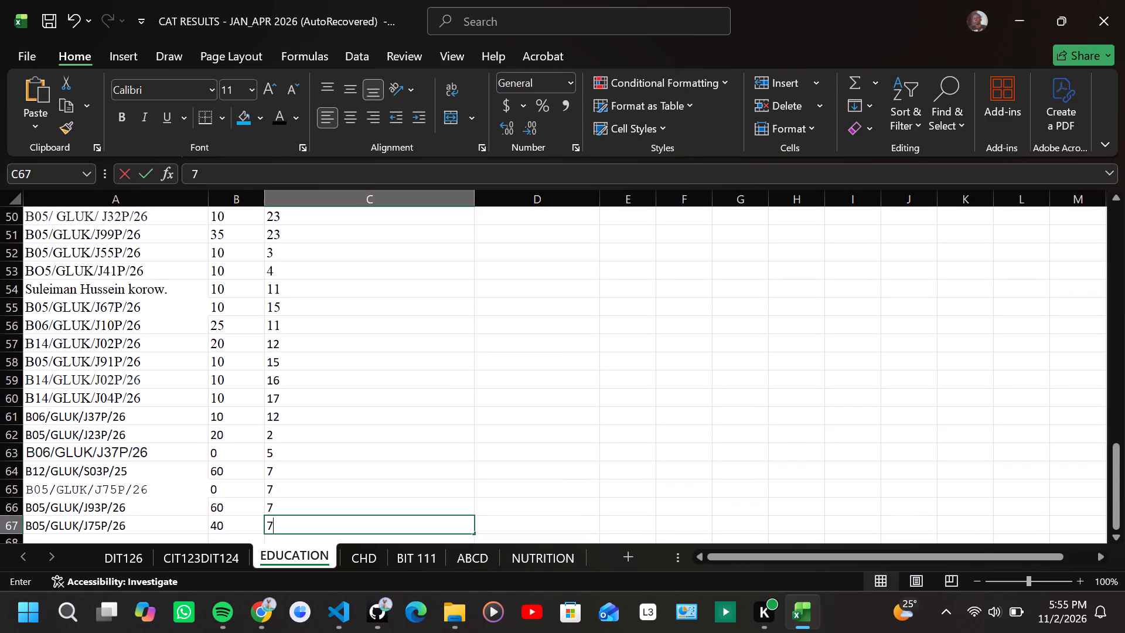
# Change the CAT2 marks to 13 in C67, 9 in C65 and 12 in C64.
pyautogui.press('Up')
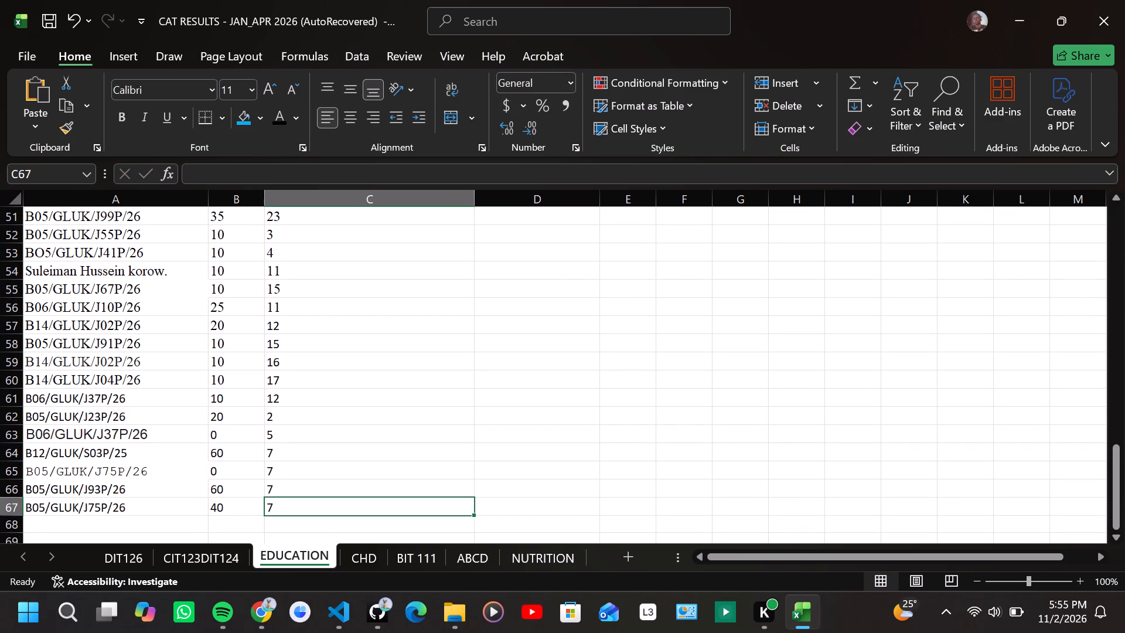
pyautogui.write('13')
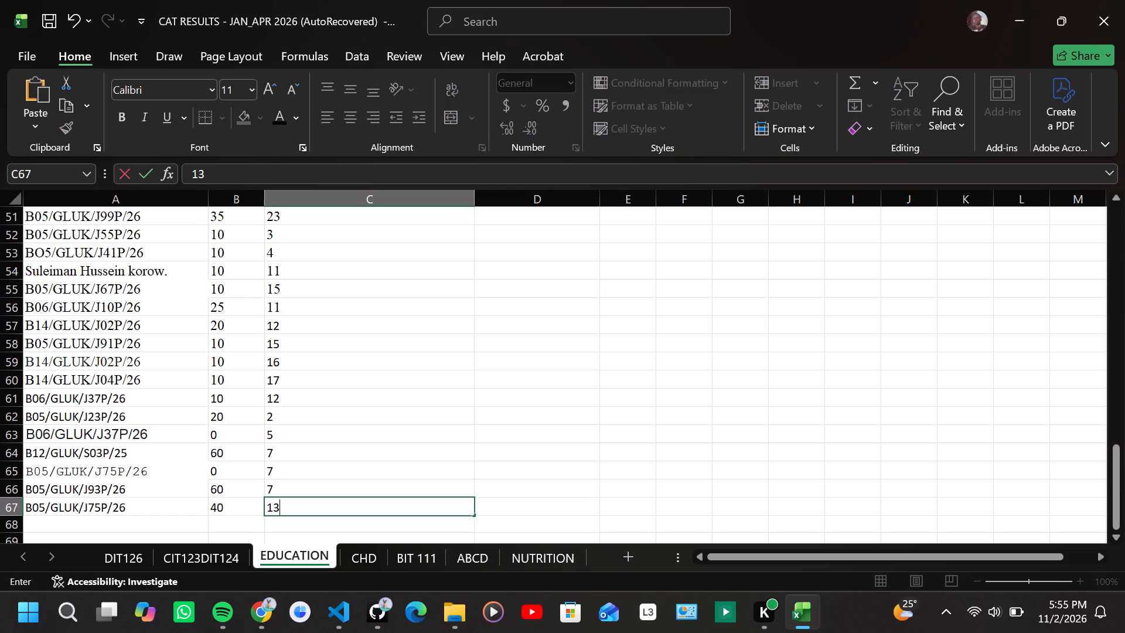
pyautogui.click(276, 477)
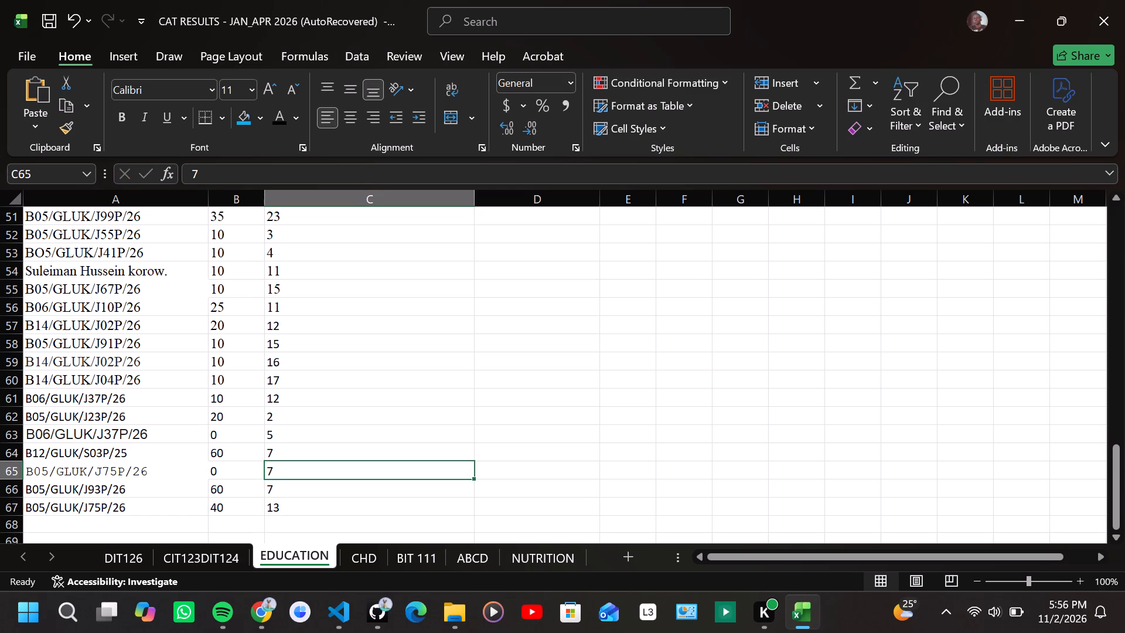
pyautogui.press('9')
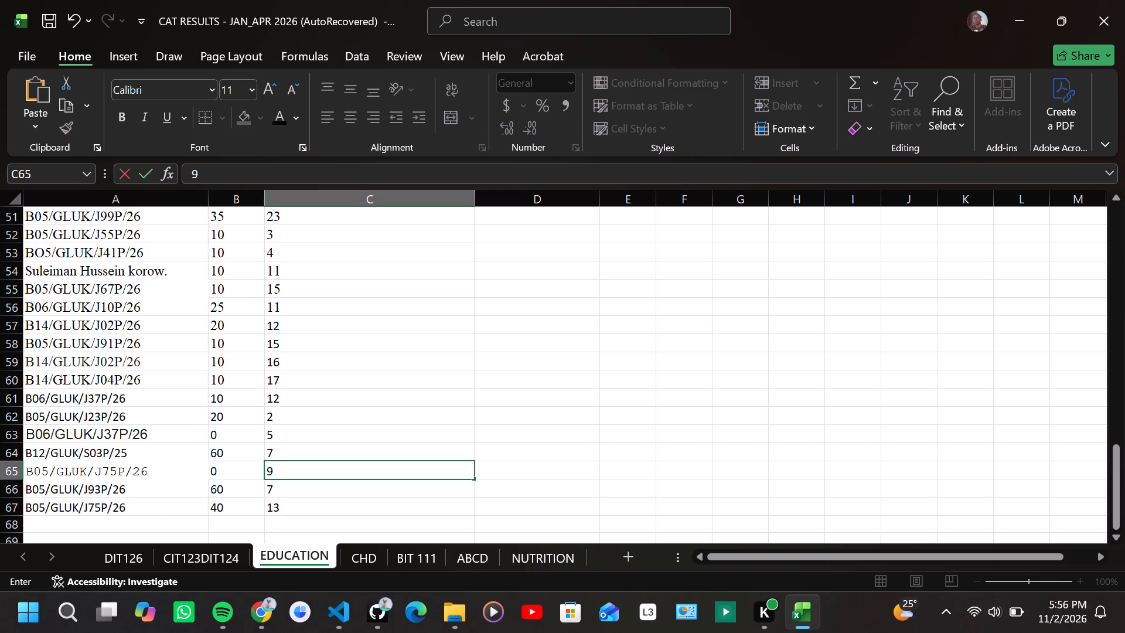
pyautogui.click(382, 457)
pyautogui.write('12')
# Replace the "wps link" remark in CAT1 cell B42 with the mark 2.
pyautogui.scroll(3, 382, 401)
pyautogui.scroll(-2, 382, 401)
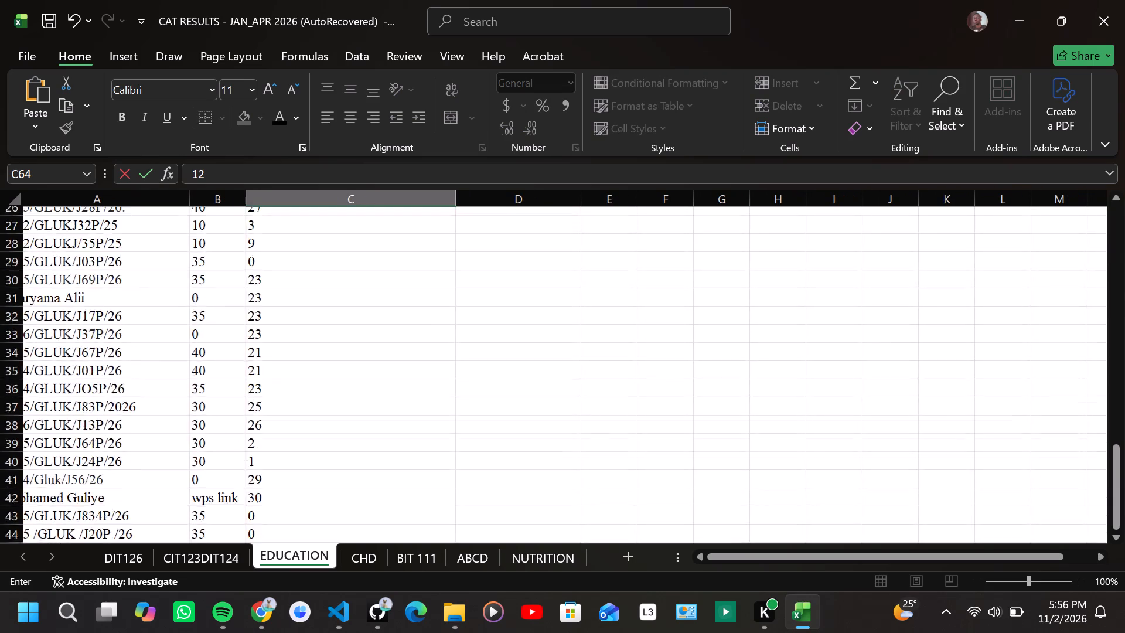
pyautogui.scroll(-2, 382, 401)
pyautogui.scroll(4, 382, 401)
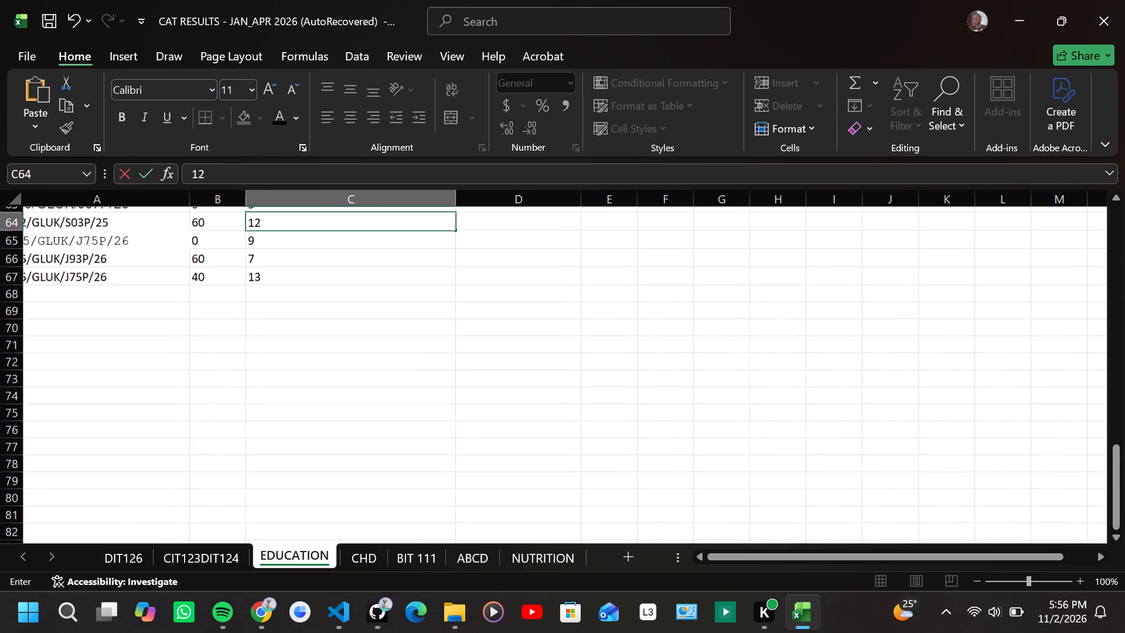
pyautogui.scroll(3, 382, 401)
pyautogui.scroll(-1, 382, 401)
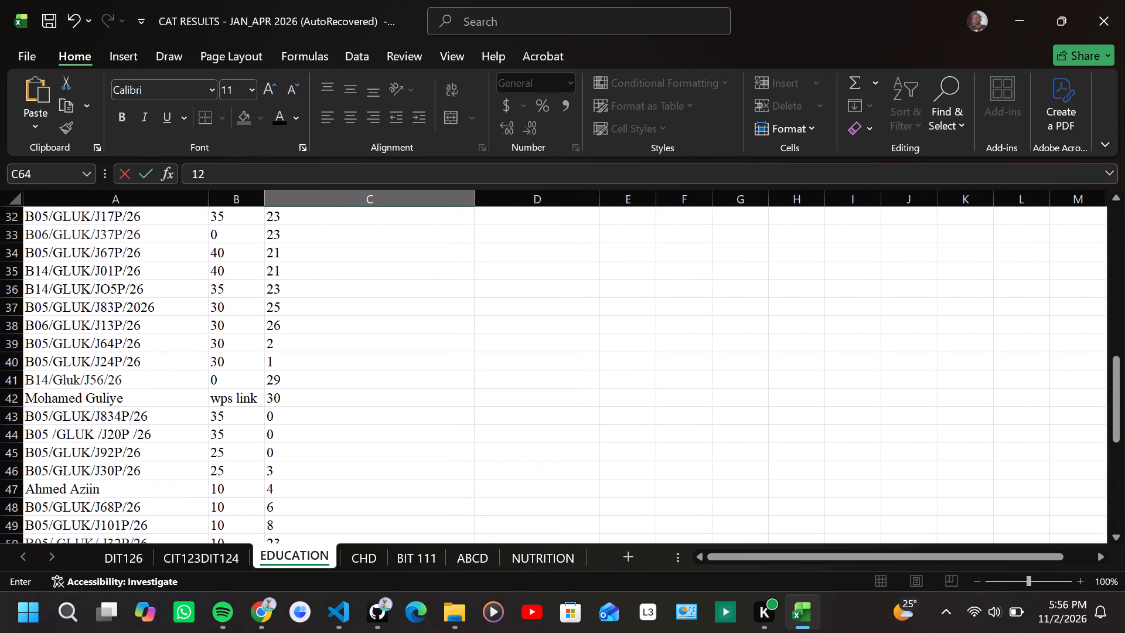
pyautogui.click(232, 406)
pyautogui.press('2')
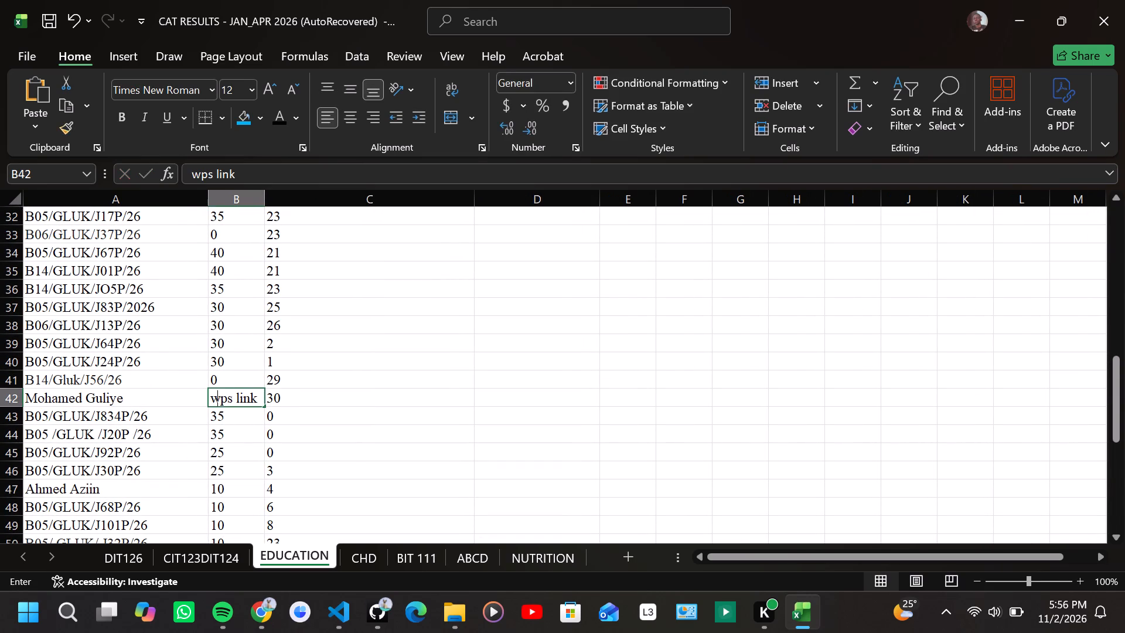
# Replace the "wps link" remarks in the CAT1 column with 12 in B15 and 23 in B14.
pyautogui.scroll(3, 232, 406)
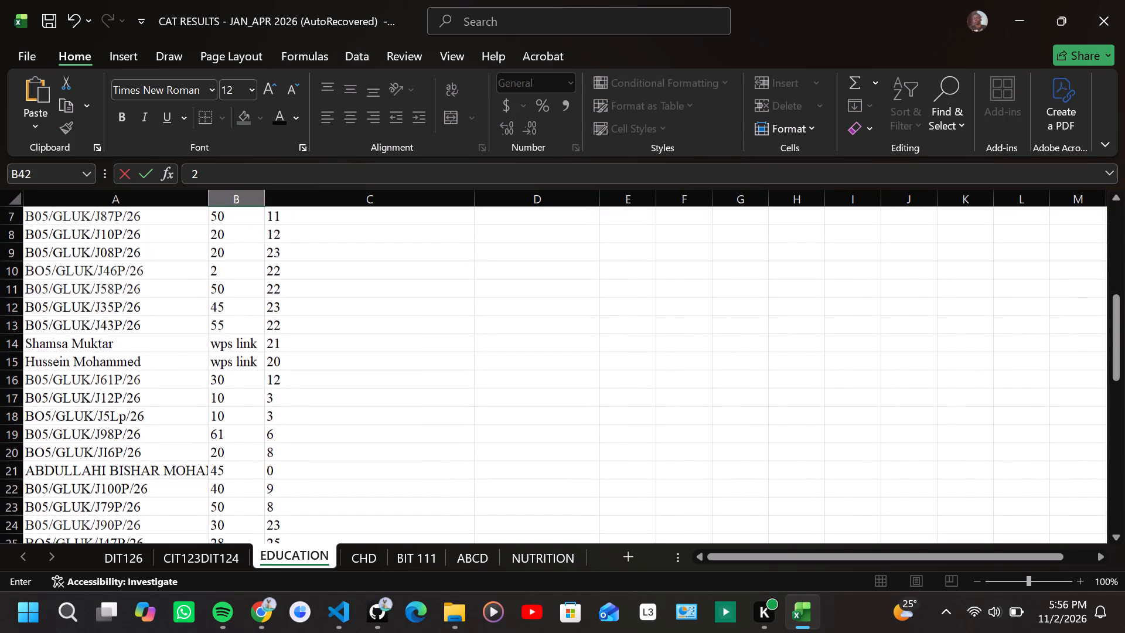
pyautogui.click(253, 359)
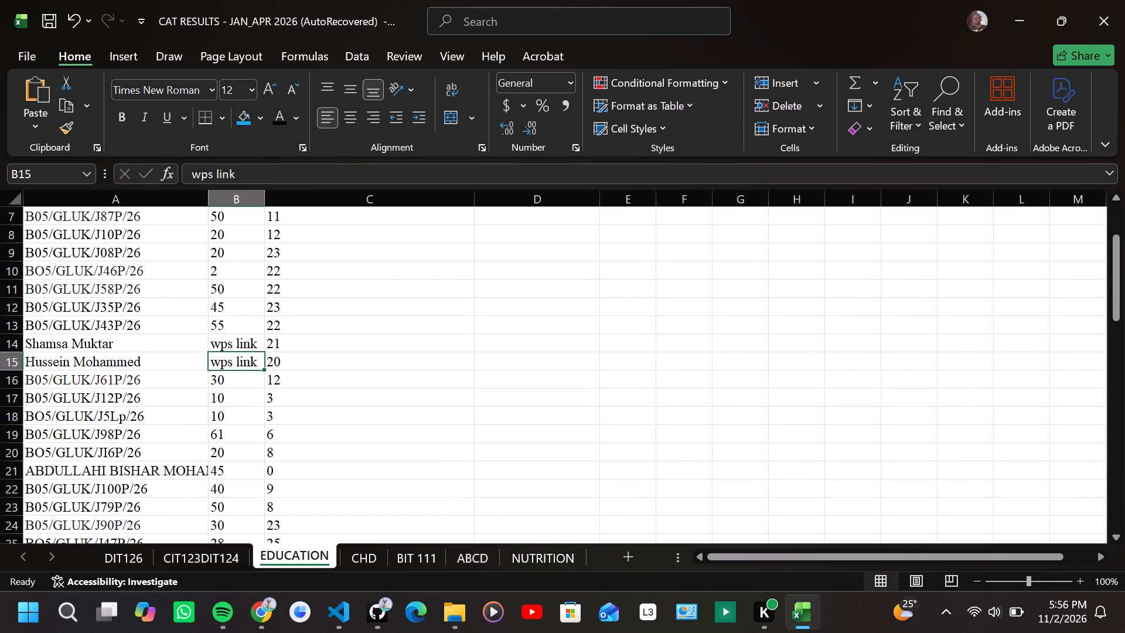
pyautogui.write('12')
pyautogui.press('Up')
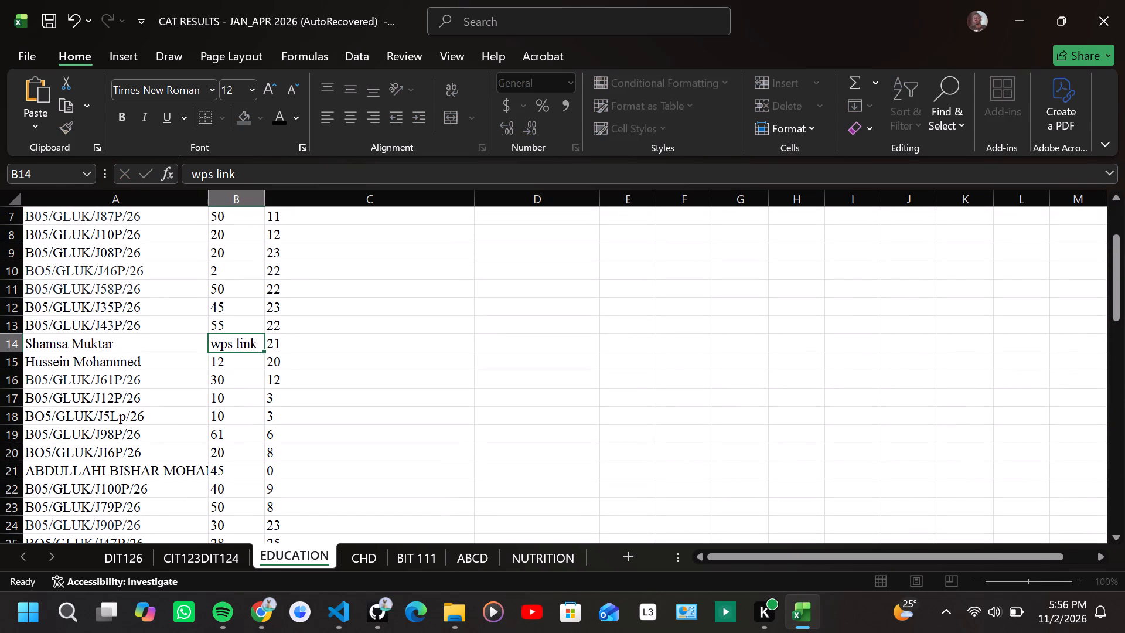
pyautogui.write('23')
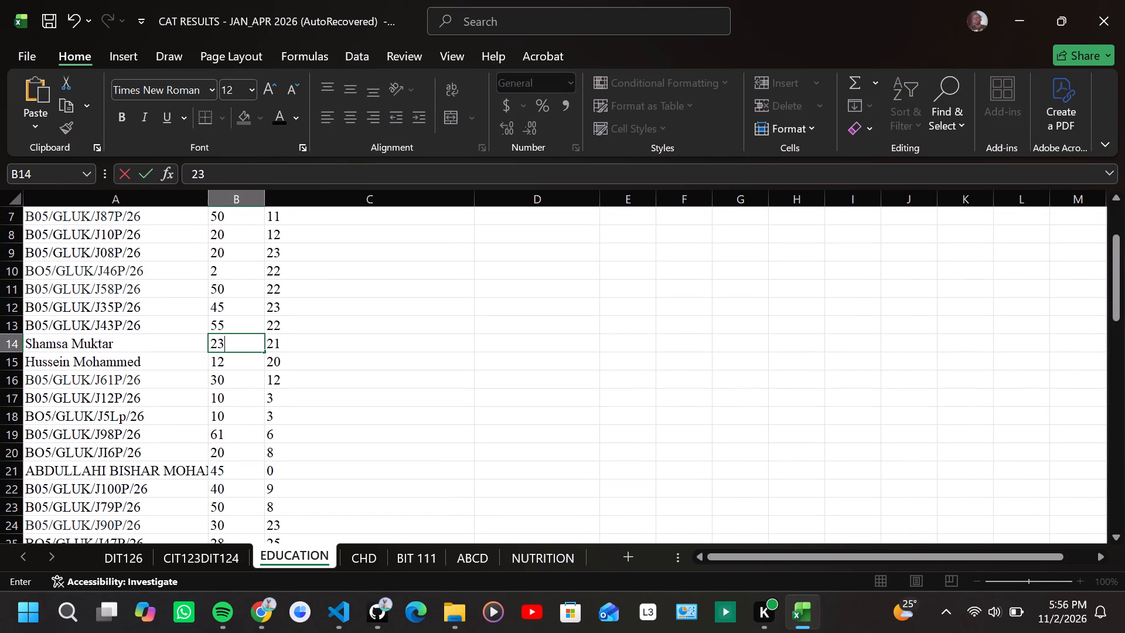
pyautogui.scroll(3, 253, 359)
pyautogui.scroll(-2, 296, 367)
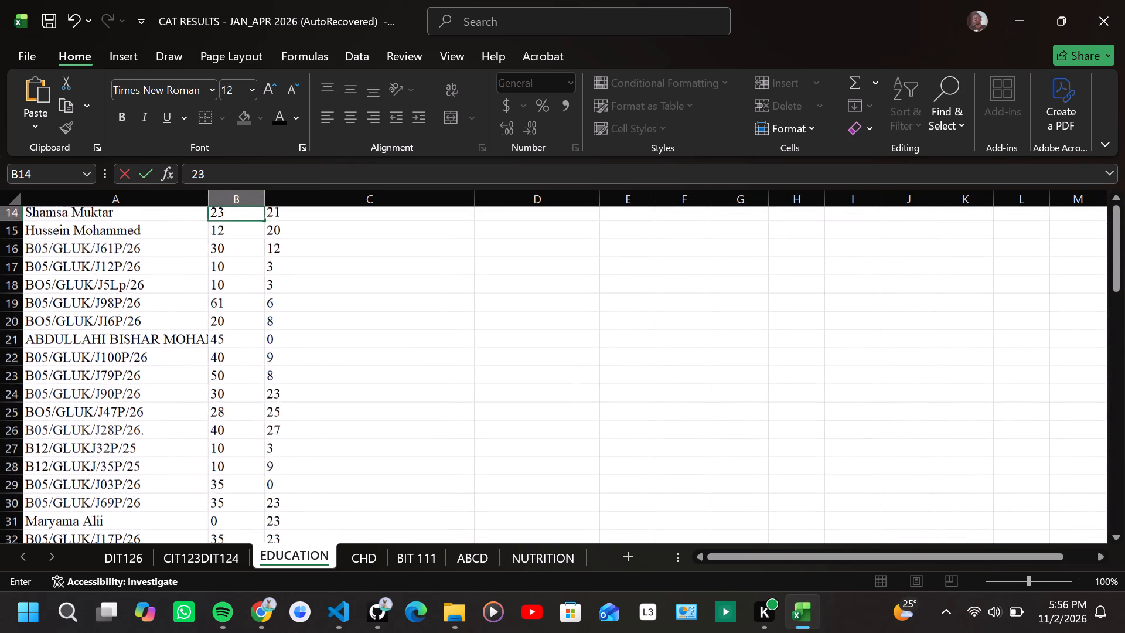
pyautogui.scroll(3, 296, 367)
pyautogui.scroll(1, 224, 343)
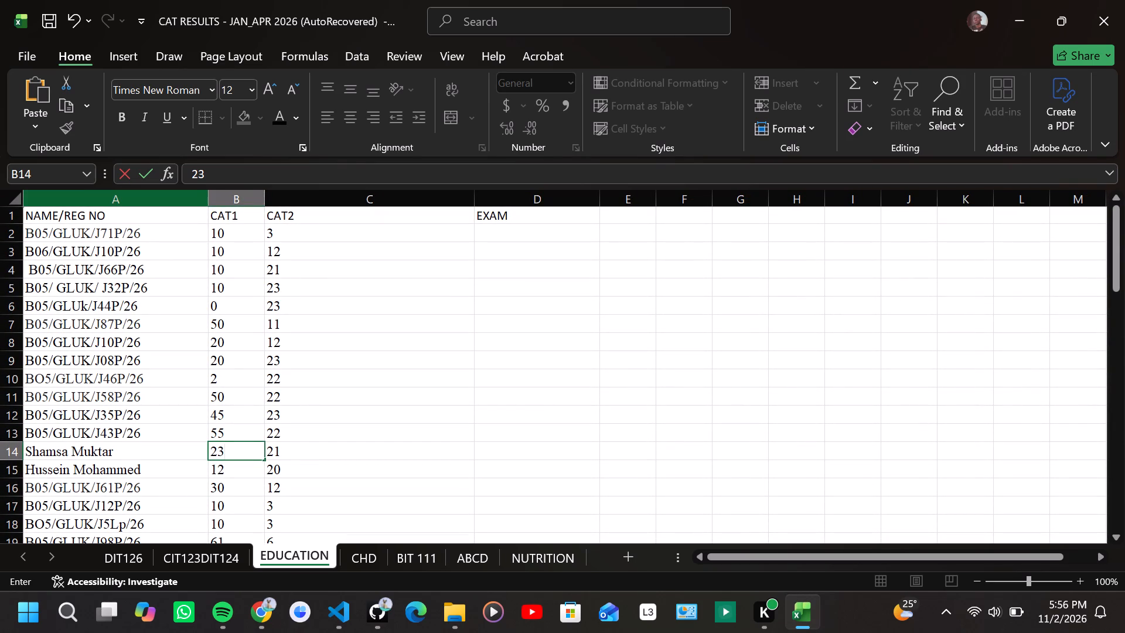
pyautogui.click(265, 221)
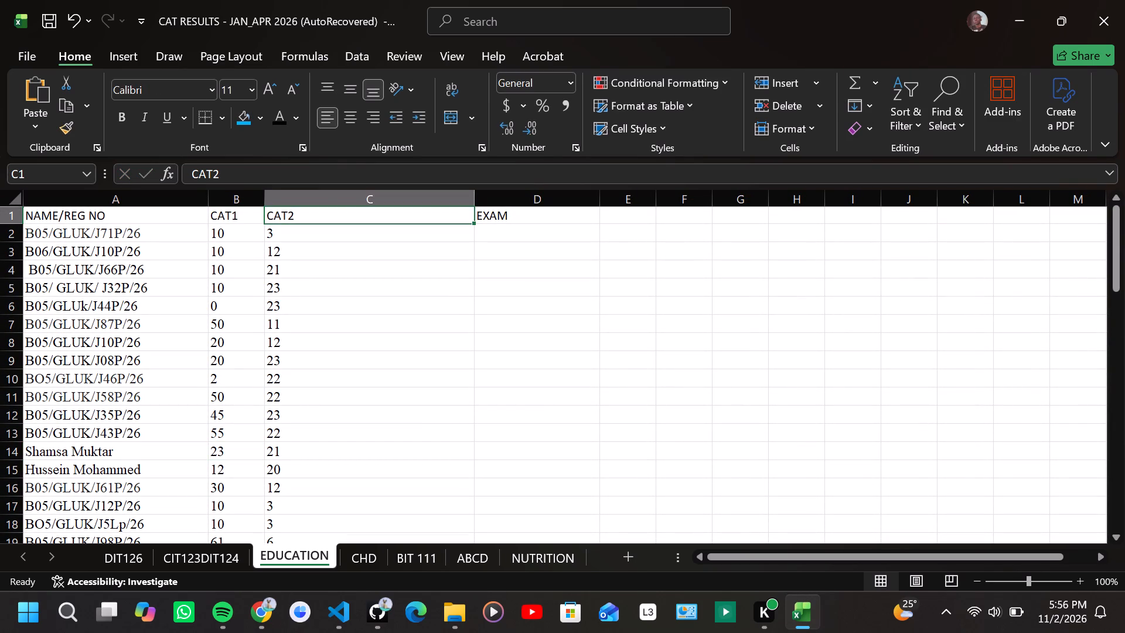
# Widen the NAME/REG NO and CAT1 columns so long names fit, and narrow the CAT2 column to about a third of its width.
pyautogui.moveTo(205, 202); pyautogui.dragTo(259, 198)
pyautogui.scroll(-1, 289, 355)
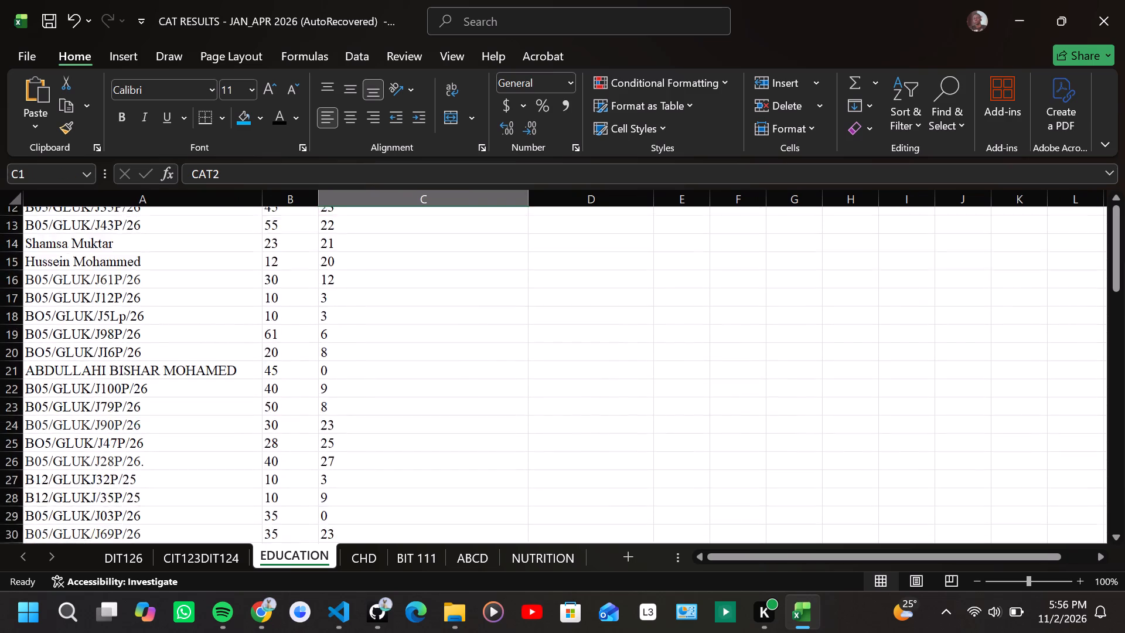
pyautogui.scroll(-1, 289, 355)
pyautogui.scroll(3, 289, 355)
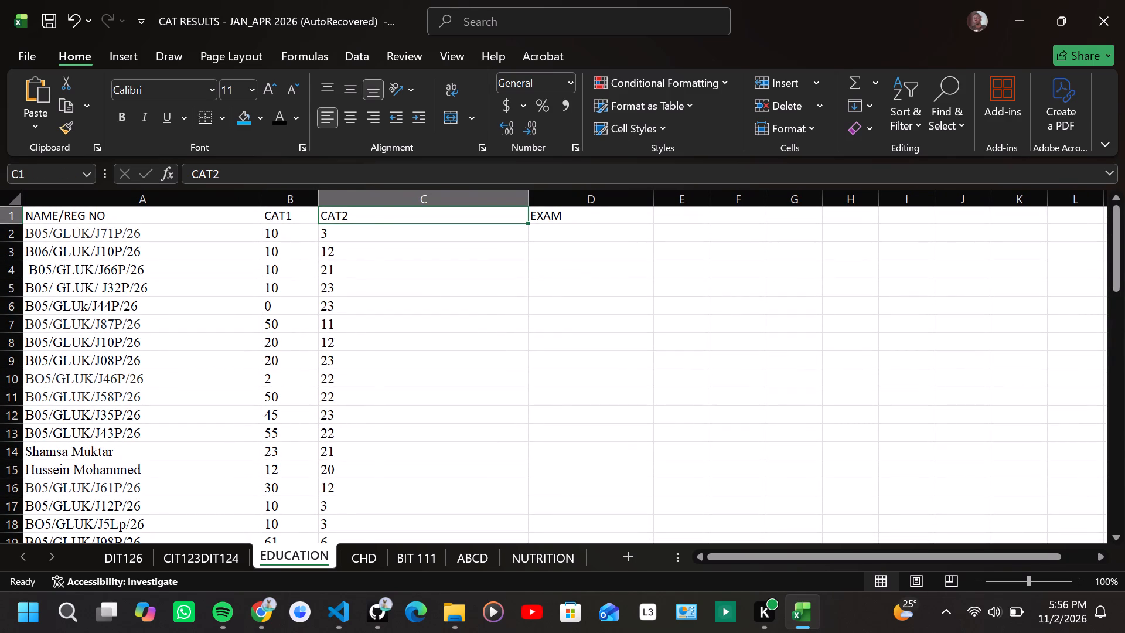
pyautogui.moveTo(319, 198); pyautogui.dragTo(360, 196)
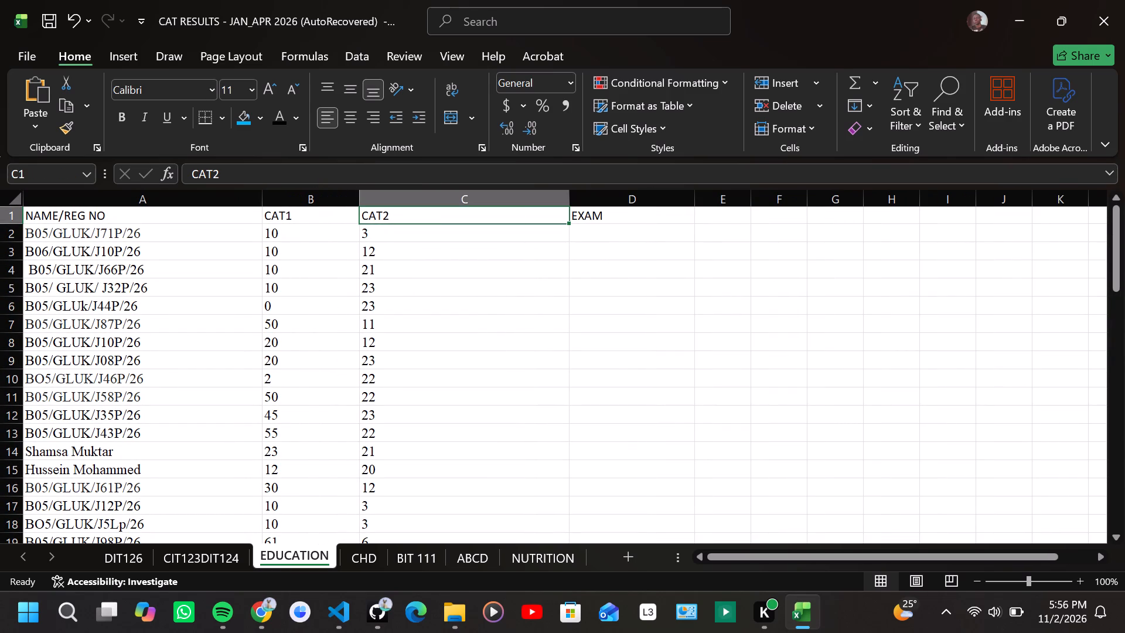
pyautogui.moveTo(572, 195); pyautogui.dragTo(580, 195)
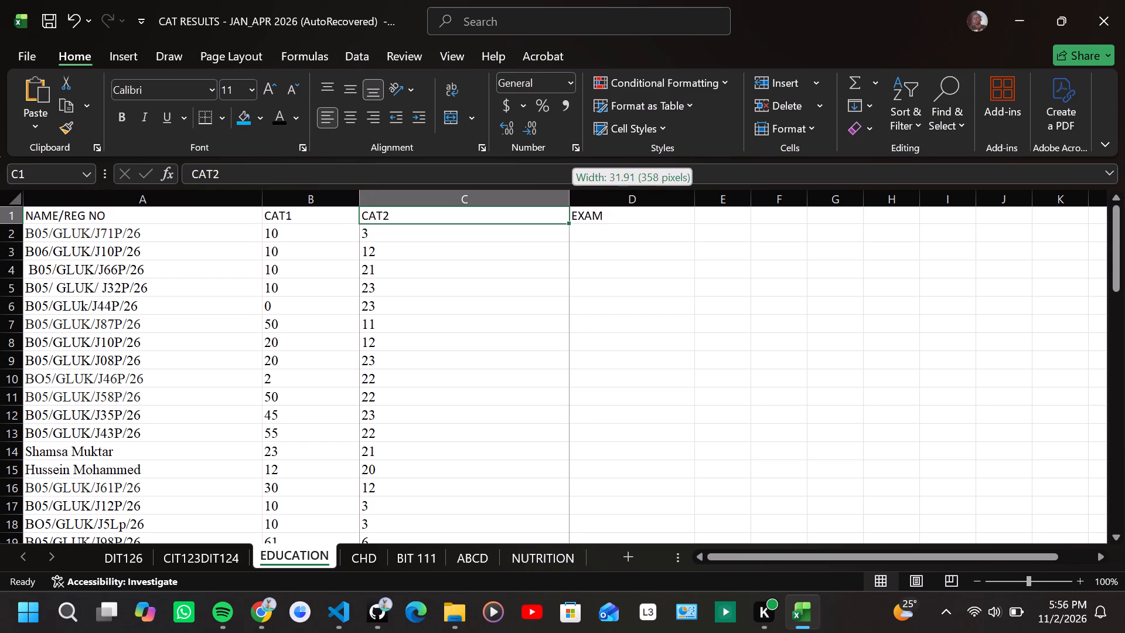
pyautogui.moveTo(580, 195); pyautogui.dragTo(431, 222)
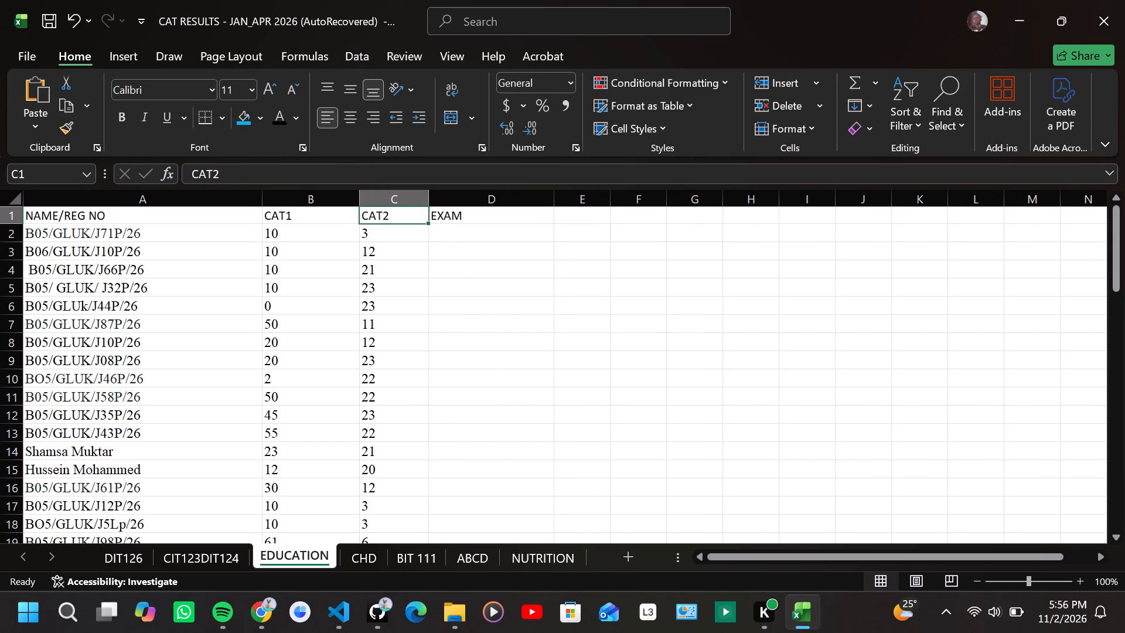
# Look over the resized EDUCATION sheet and save the workbook.
pyautogui.scroll(-1, 558, 268)
pyautogui.scroll(1, 558, 268)
pyautogui.scroll(-1, 558, 268)
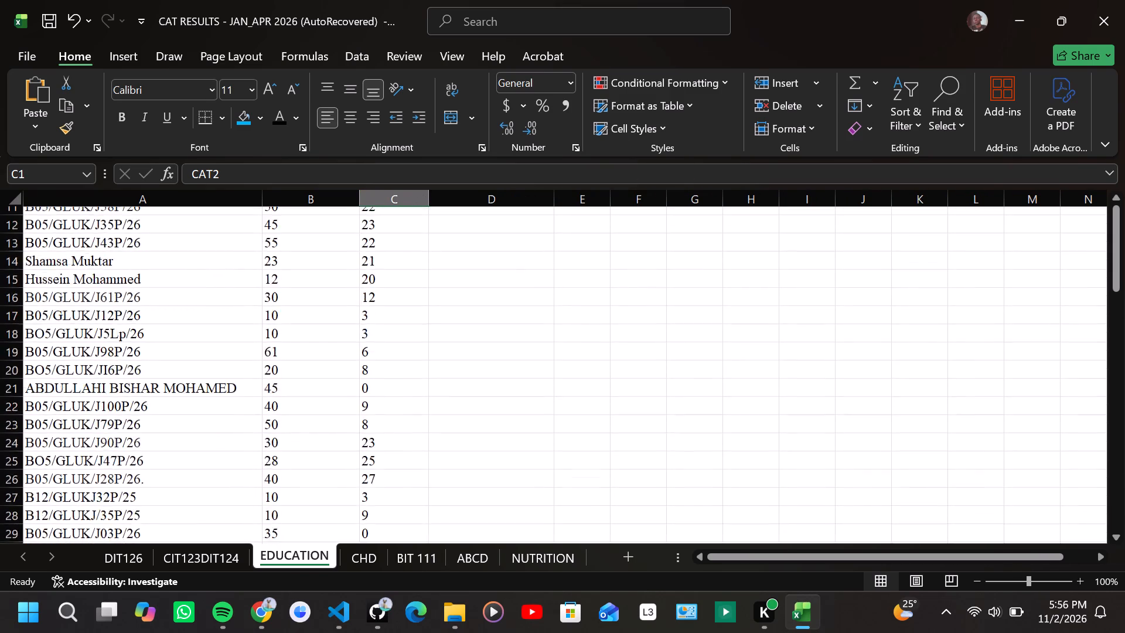
pyautogui.scroll(-4, 558, 268)
pyautogui.scroll(7, 558, 268)
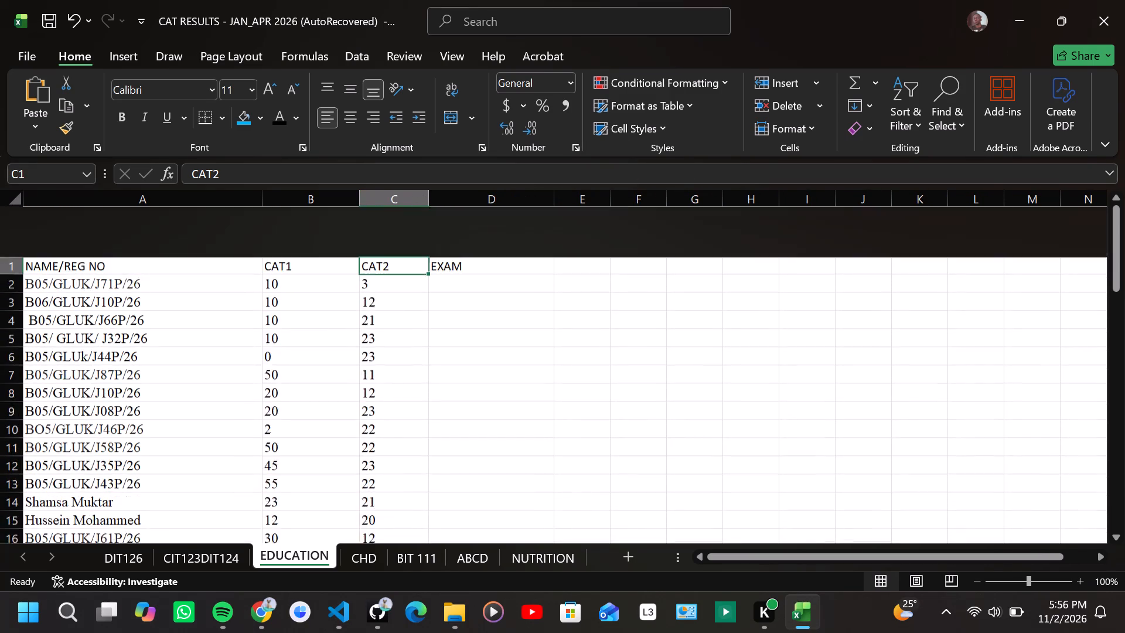
pyautogui.scroll(2, 558, 268)
pyautogui.hotkey('ctrl', 's')
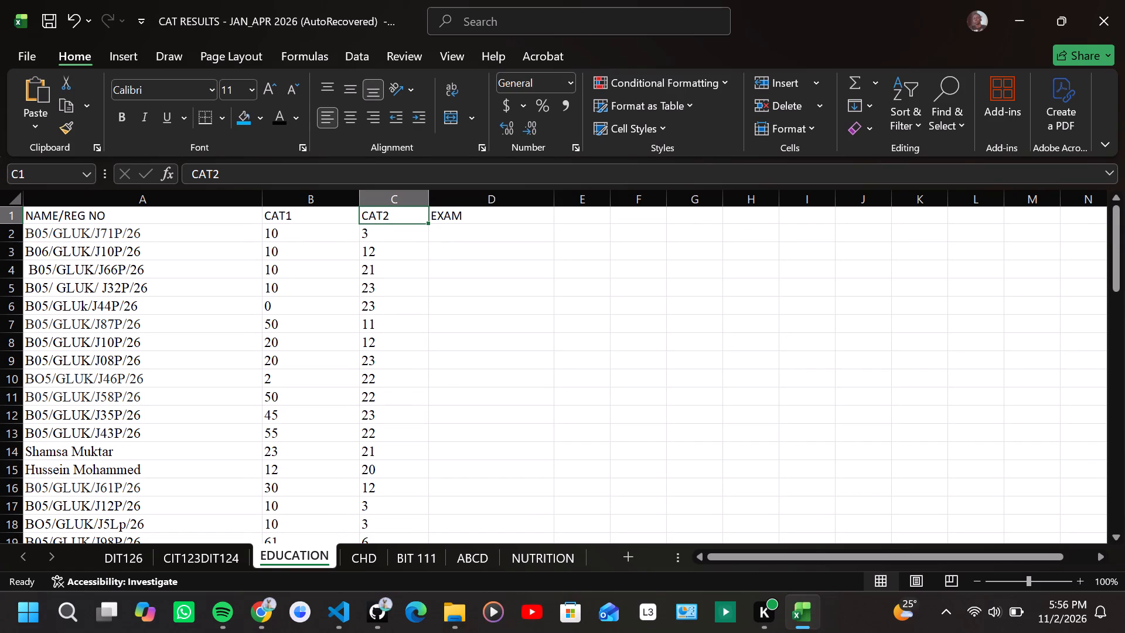
# Enter the EXAM marks 43, 23, 69, 70, 56 and 43 in cells D2 to D7.
pyautogui.click(452, 241)
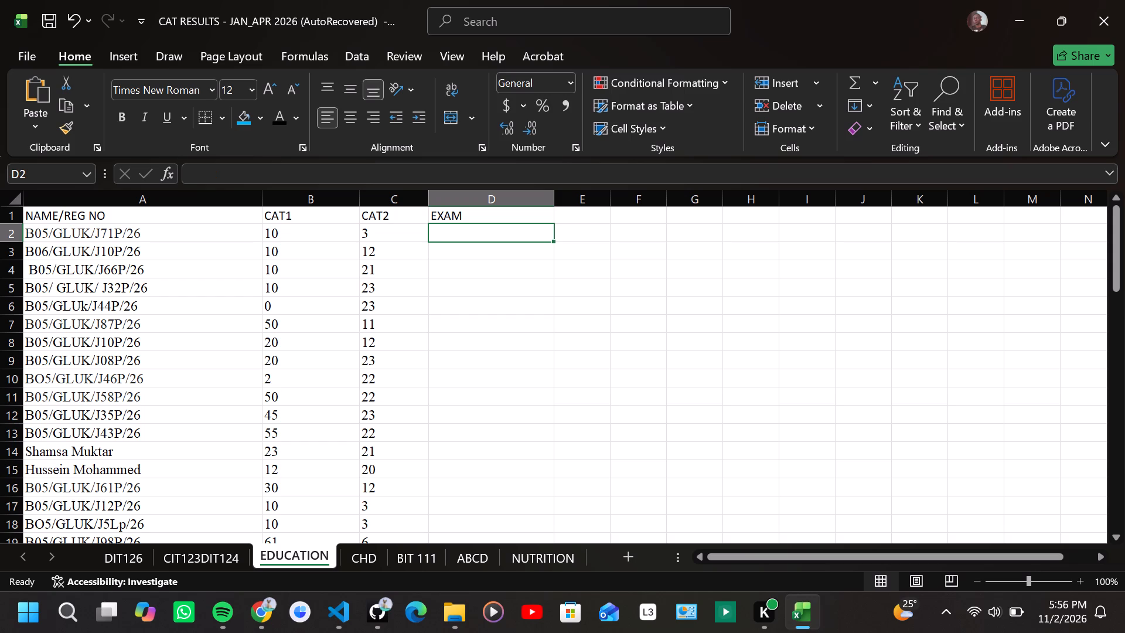
pyautogui.write('43')
pyautogui.press('Down')
pyautogui.write('23')
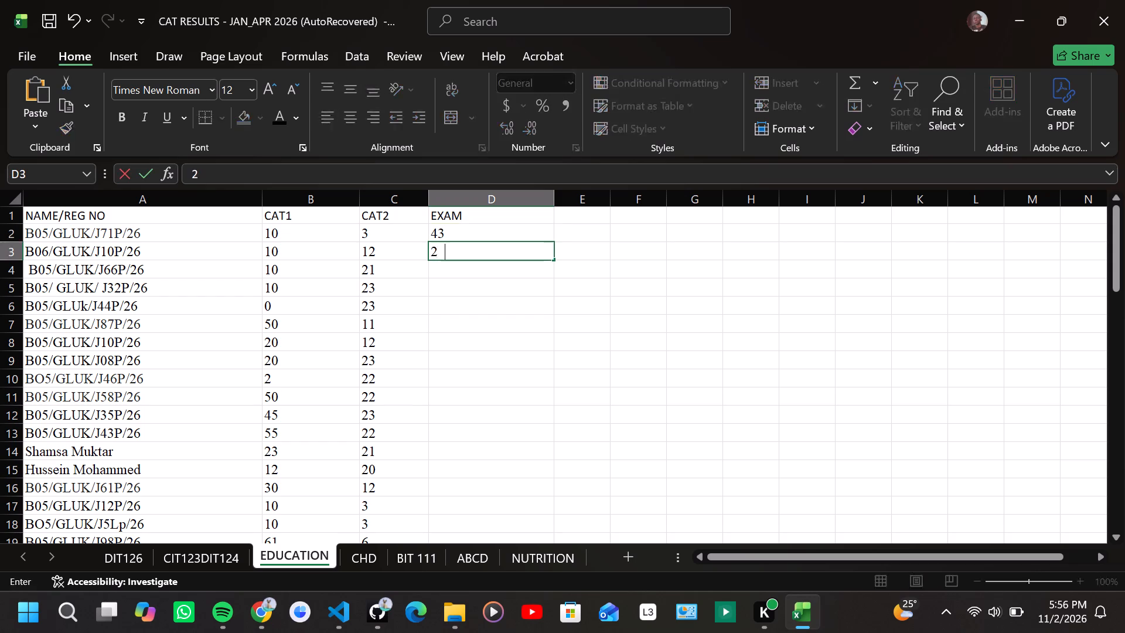
pyautogui.press('Down')
pyautogui.press('6')
pyautogui.press('9')
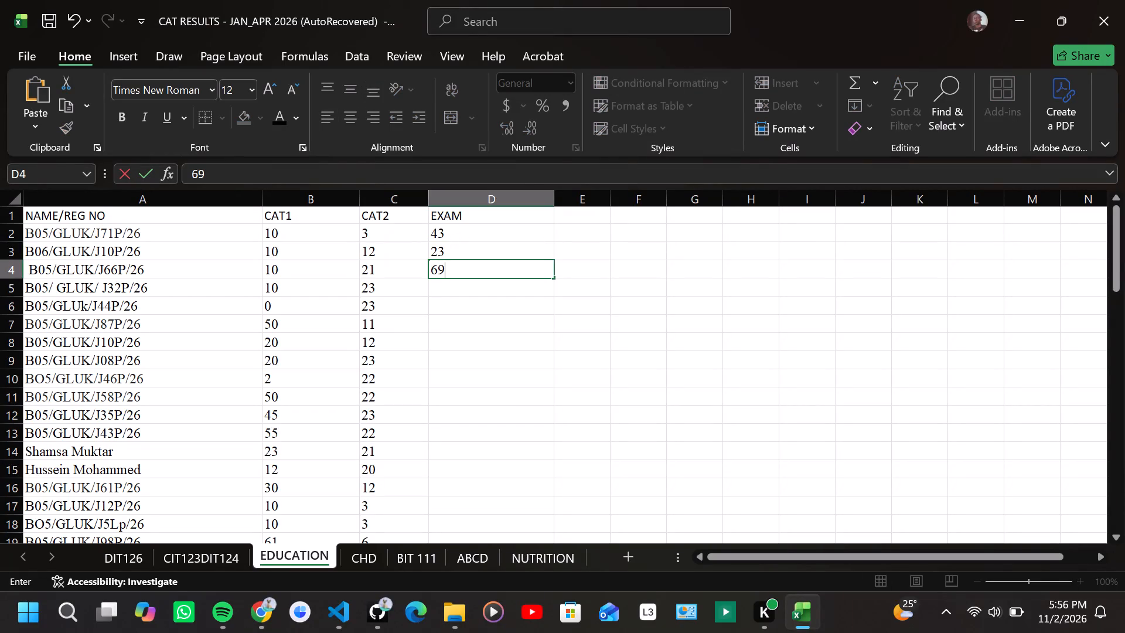
pyautogui.press('Down')
pyautogui.write('70')
pyautogui.press('Down')
pyautogui.write('56')
pyautogui.press('Down')
pyautogui.write('43')
pyautogui.press('Down')
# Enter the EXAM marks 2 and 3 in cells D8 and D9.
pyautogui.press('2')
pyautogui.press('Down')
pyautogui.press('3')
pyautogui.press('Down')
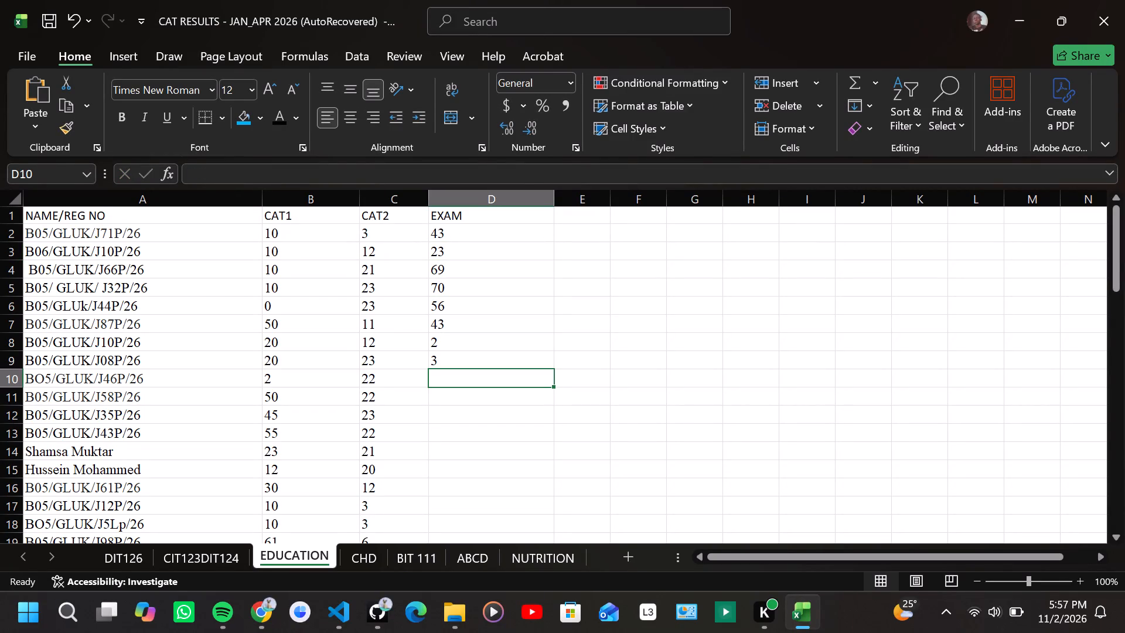
# Change the EXAM marks to 56 in D8 and 45 in D9.
pyautogui.press('Up')
pyautogui.press('Up')
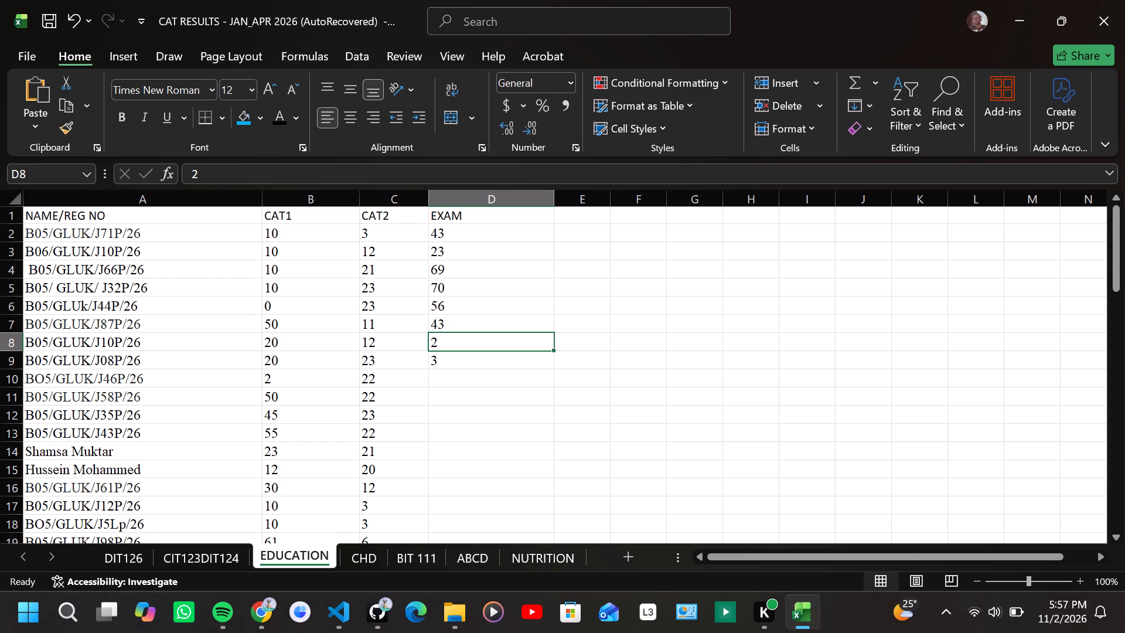
pyautogui.write('56')
pyautogui.press('Down')
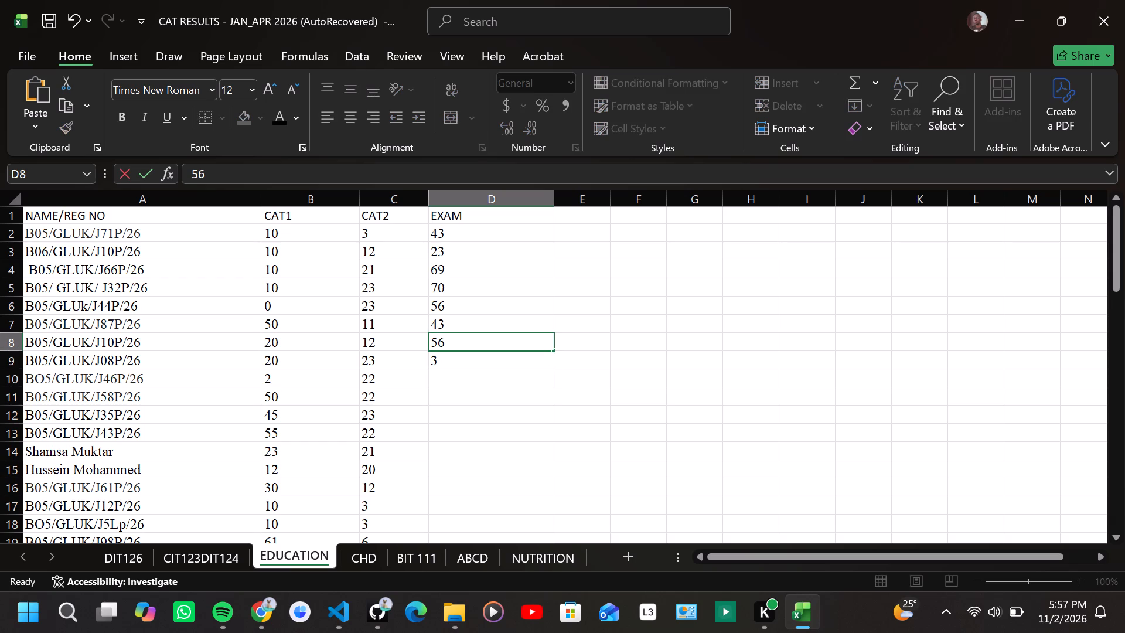
pyautogui.write('45')
pyautogui.press('Down')
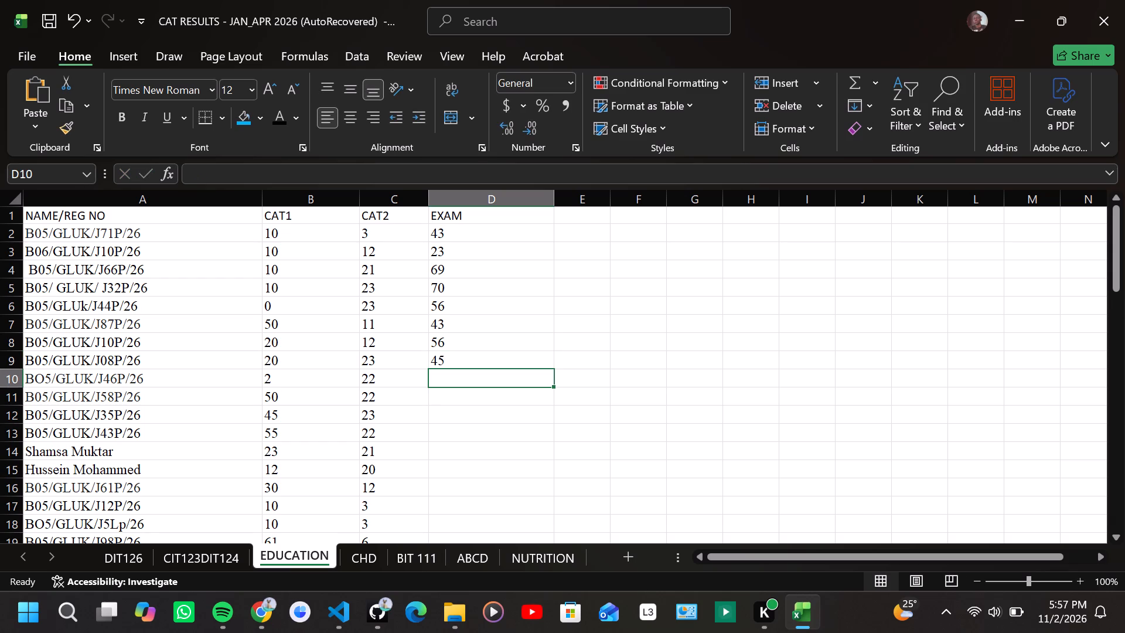
# Enter the EXAM marks 69, 70, 56 and 45 in cells D10 to D13.
pyautogui.write('98')
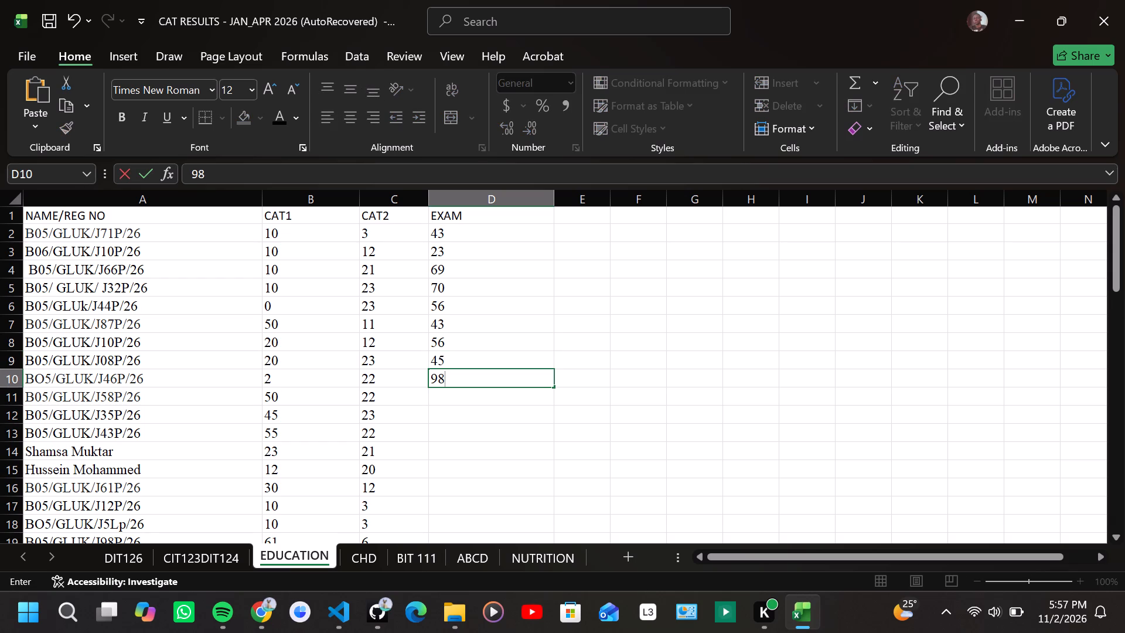
pyautogui.press('BackSpace')
pyautogui.press('BackSpace')
pyautogui.write('69')
pyautogui.press('Down')
pyautogui.write('70')
pyautogui.press('Down')
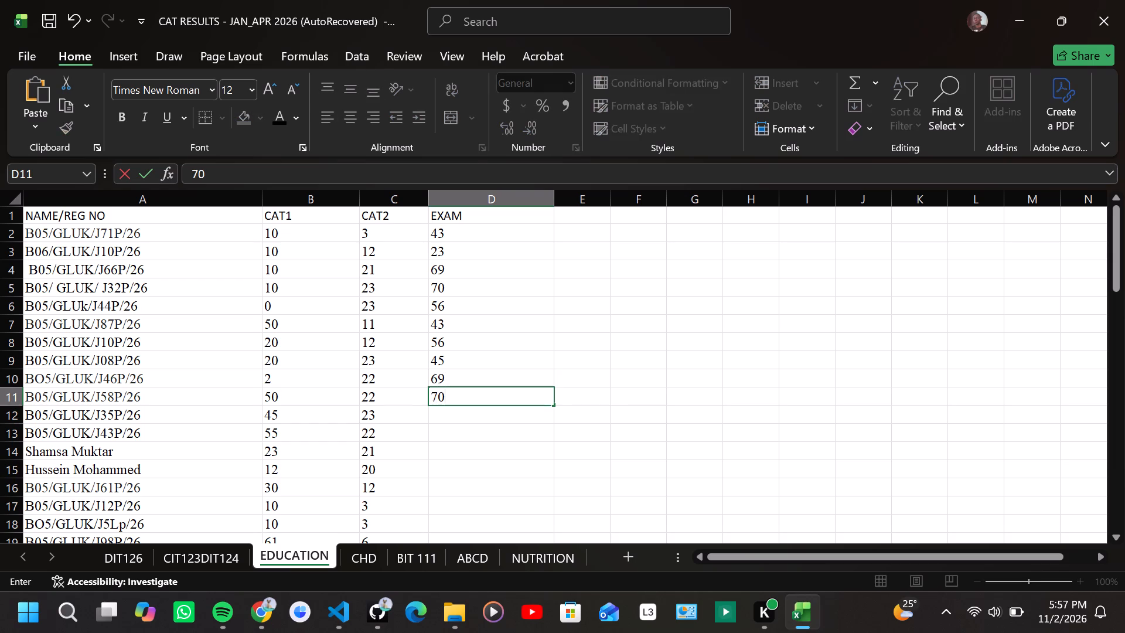
pyautogui.write('56')
pyautogui.press('Down')
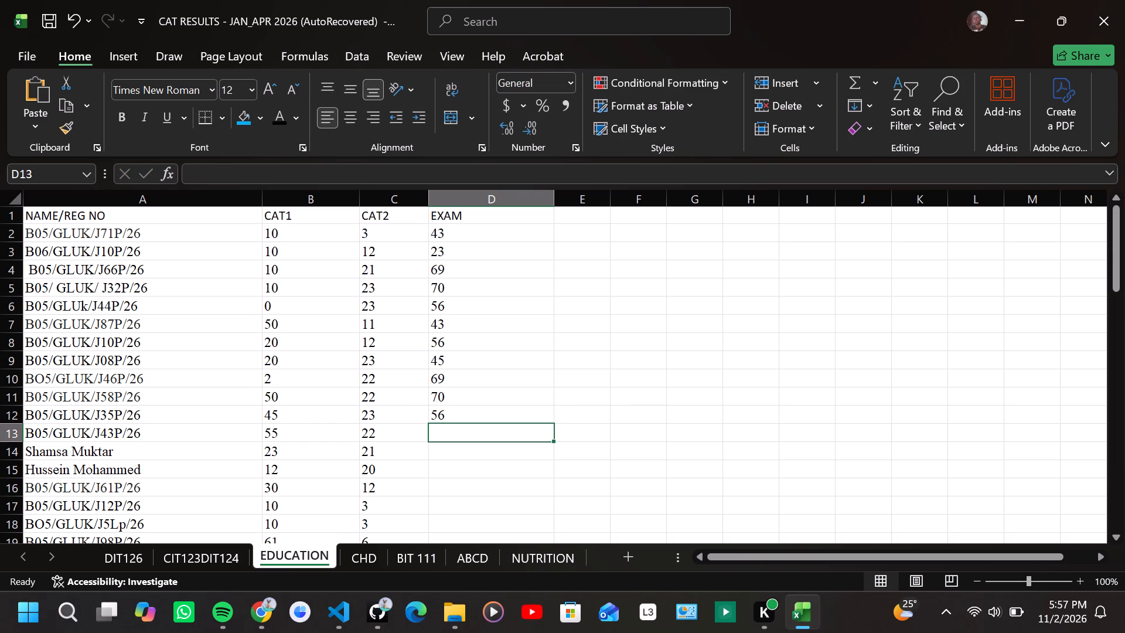
pyautogui.write('45')
pyautogui.press('Down')
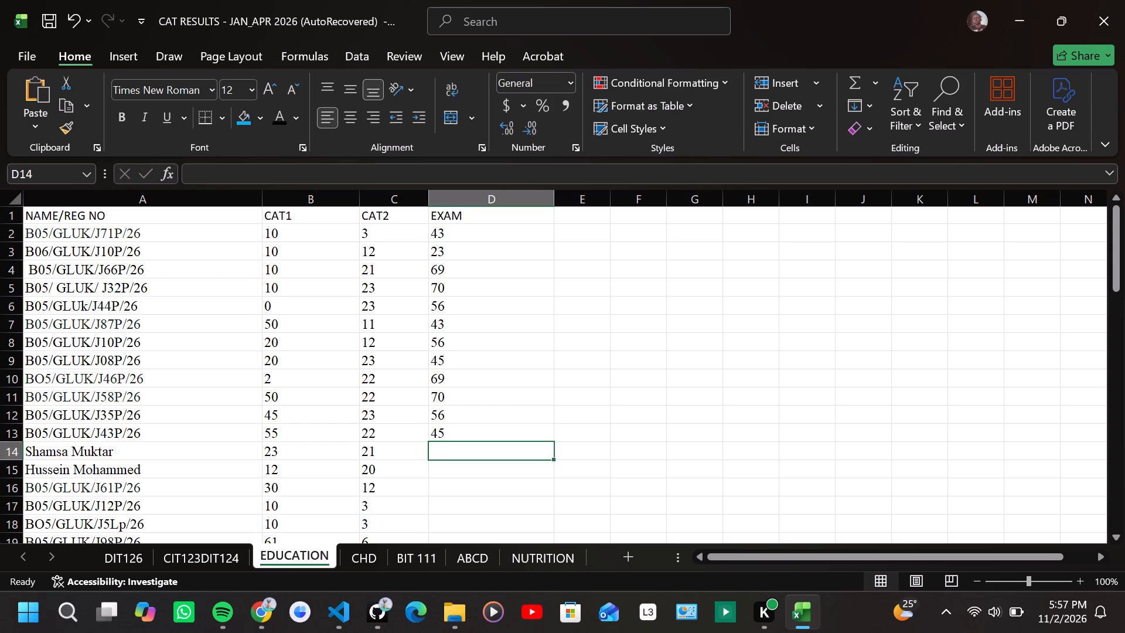
# Enter the EXAM marks 65, 70, 41, 19 and 29 in cells D14 to D18.
pyautogui.write('65')
pyautogui.press('Down')
pyautogui.write('76')
pyautogui.press('BackSpace')
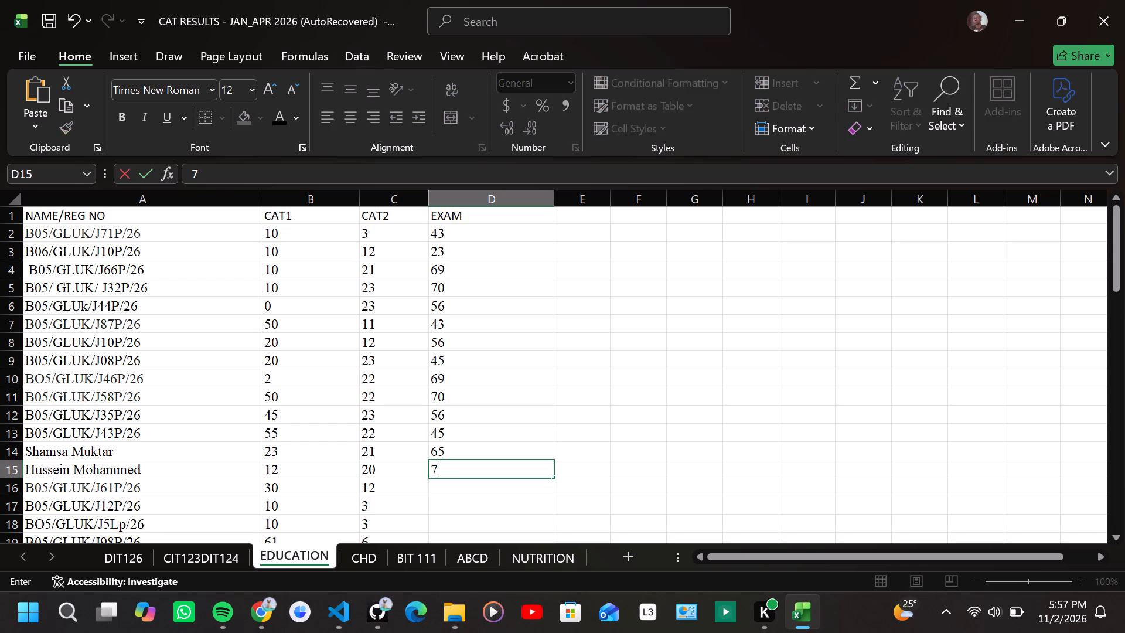
pyautogui.press('0')
pyautogui.press('Down')
pyautogui.press('4')
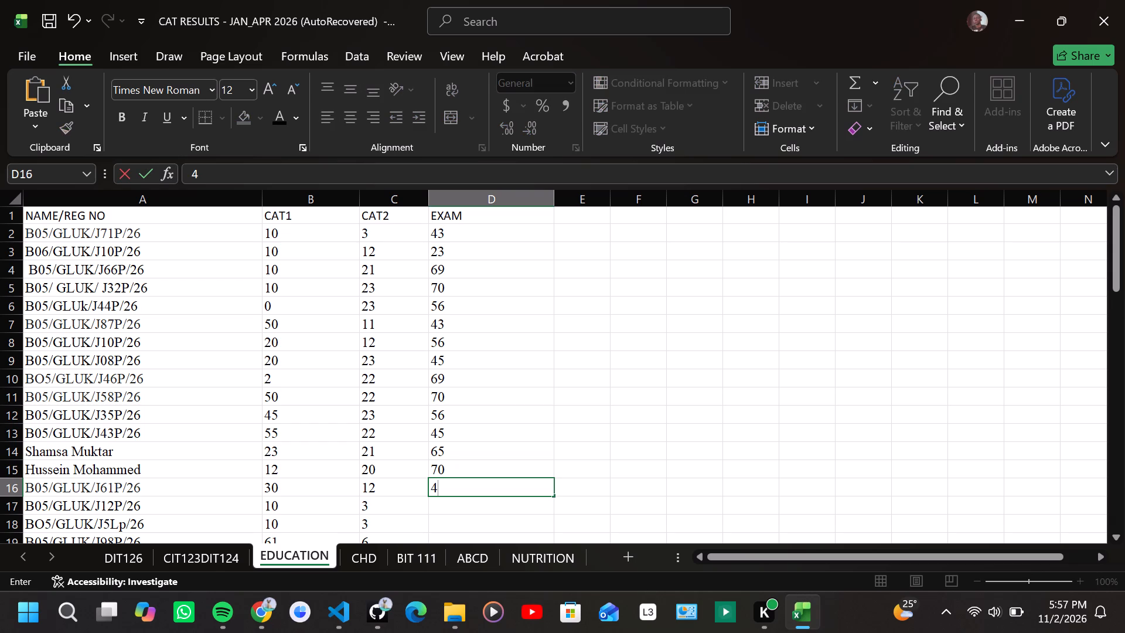
pyautogui.press('1')
pyautogui.press('Down')
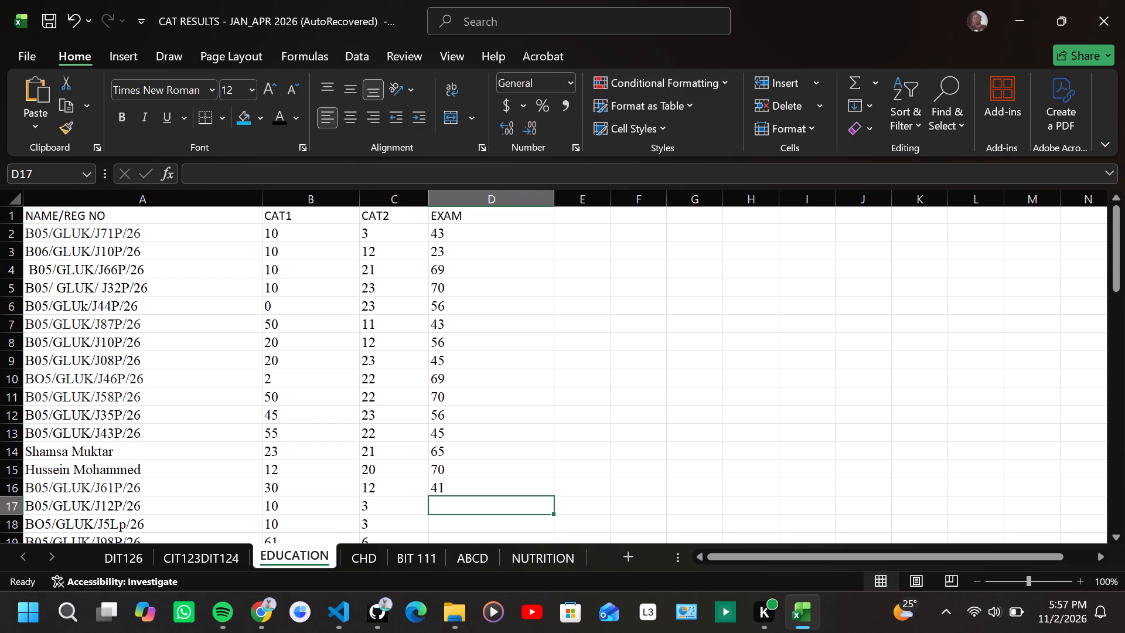
pyautogui.press('1')
pyautogui.press('9')
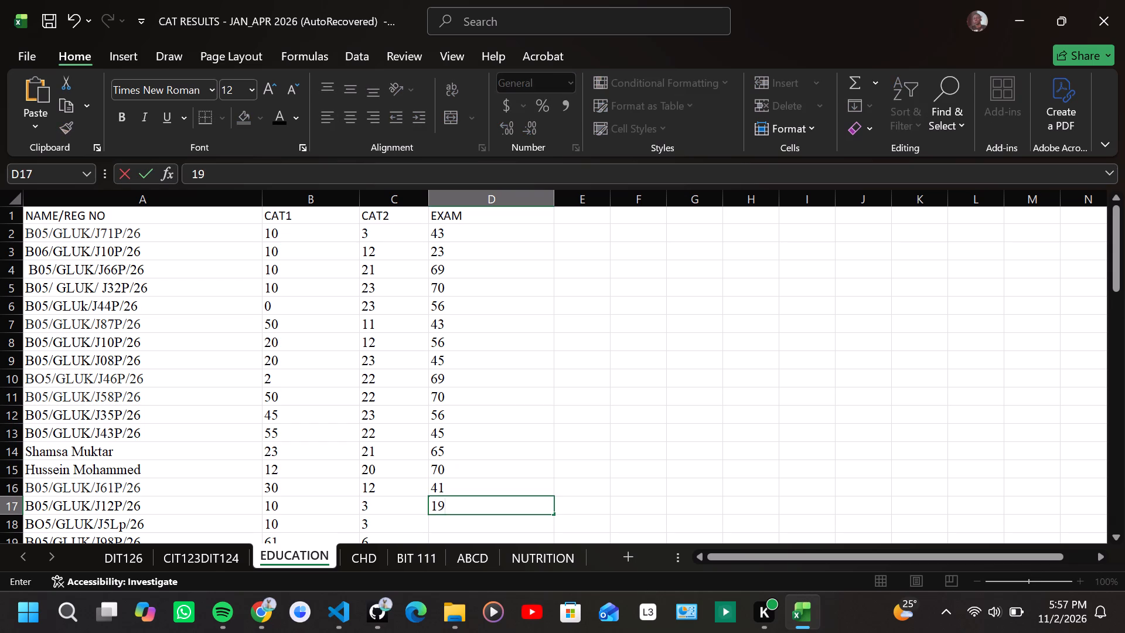
pyautogui.press('Down')
pyautogui.press('2')
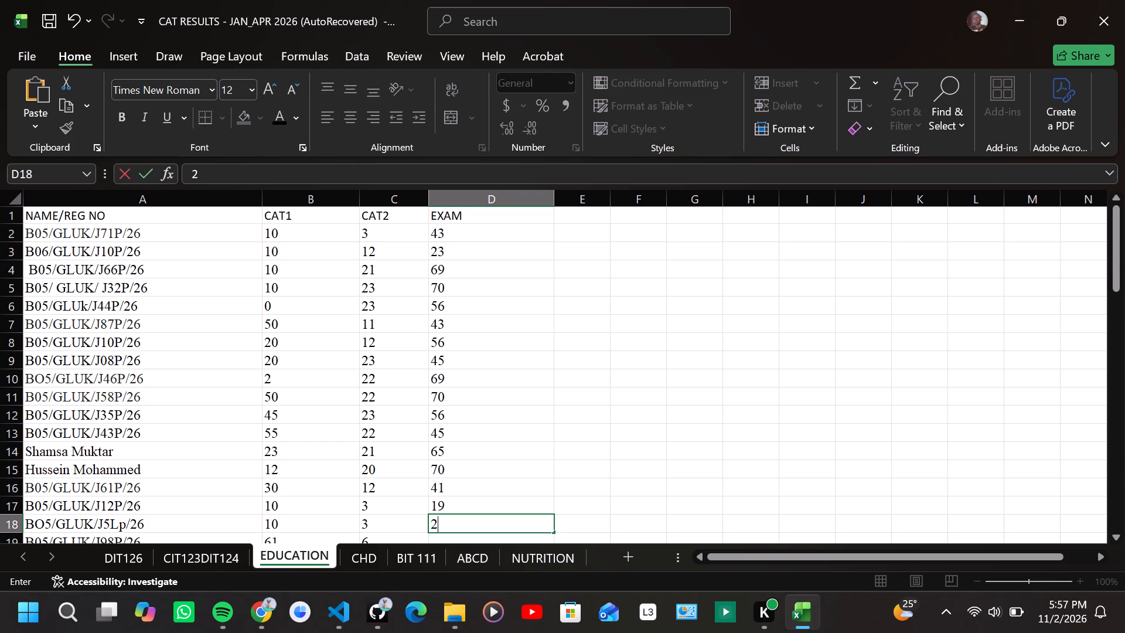
pyautogui.press('9')
pyautogui.press('Left')
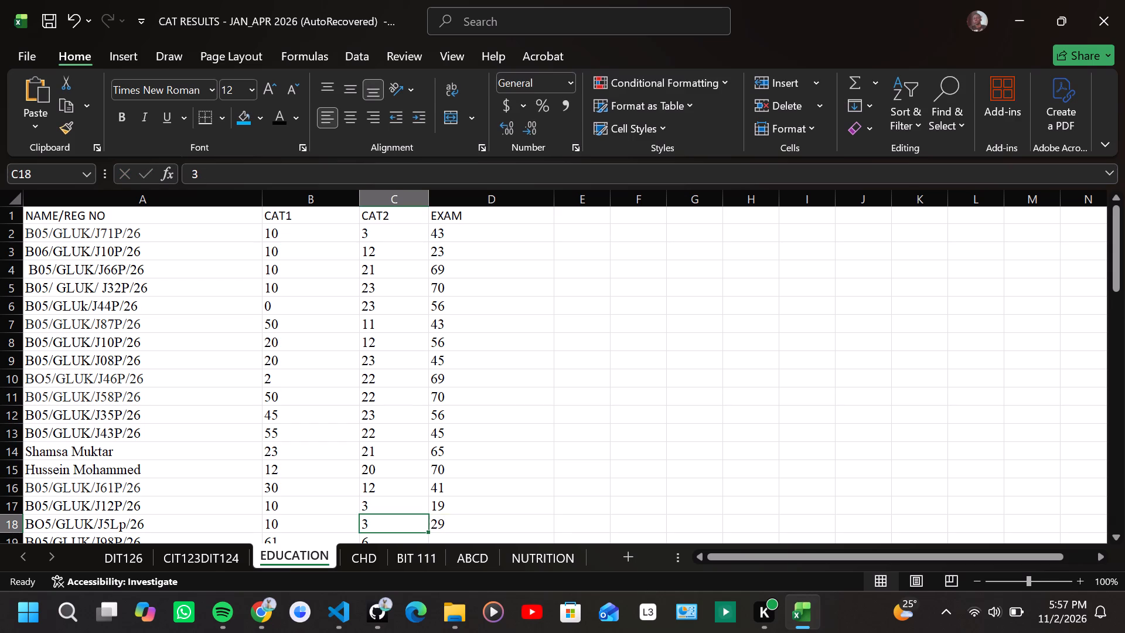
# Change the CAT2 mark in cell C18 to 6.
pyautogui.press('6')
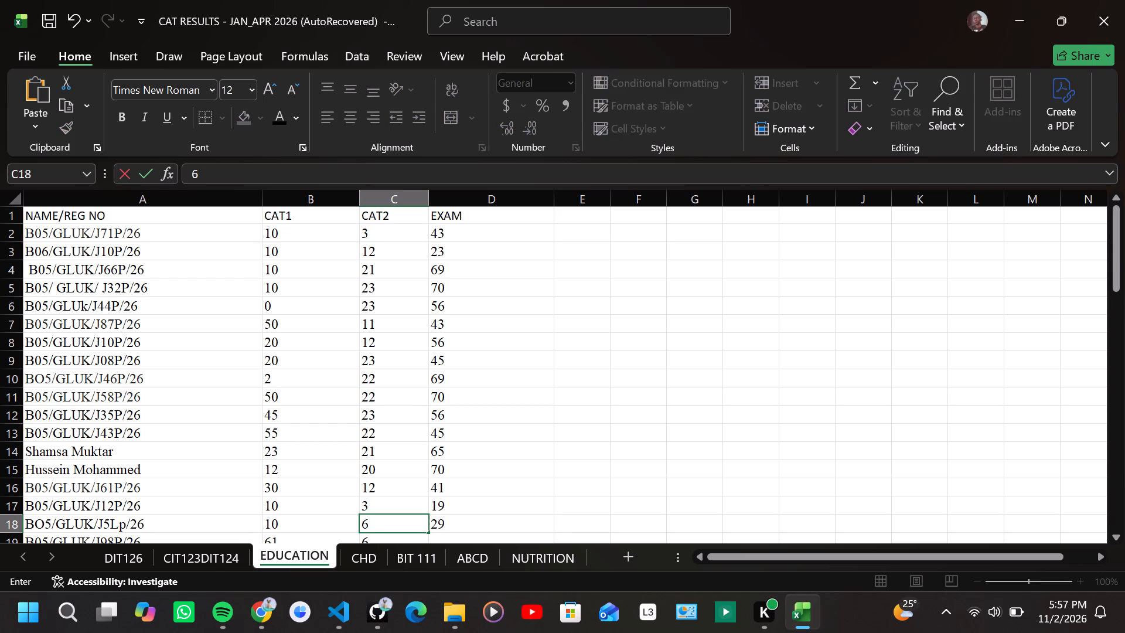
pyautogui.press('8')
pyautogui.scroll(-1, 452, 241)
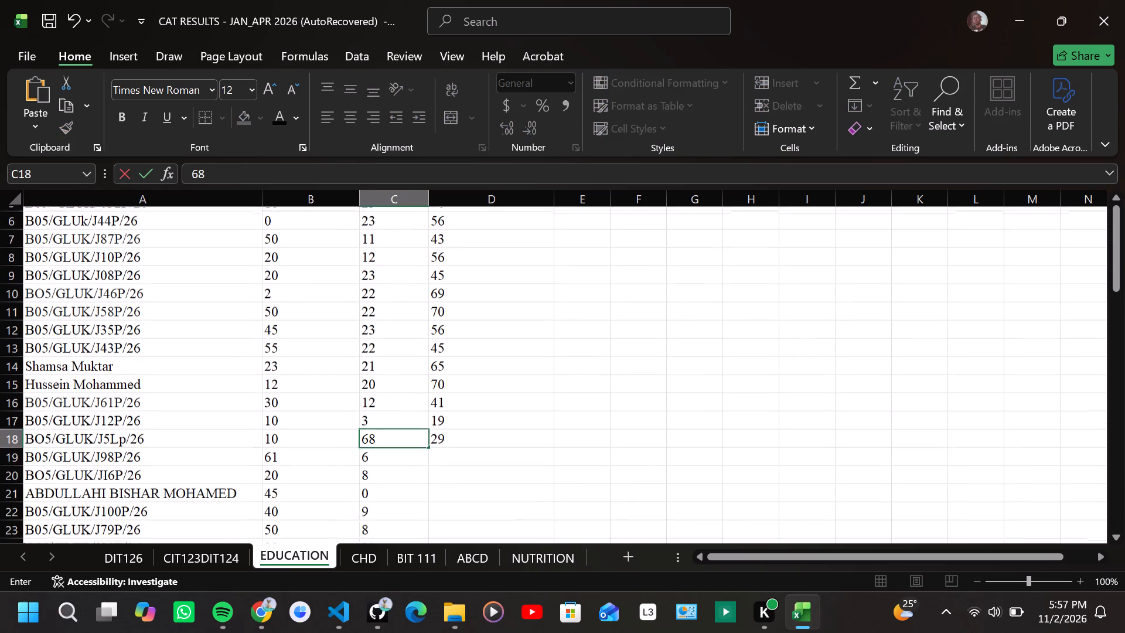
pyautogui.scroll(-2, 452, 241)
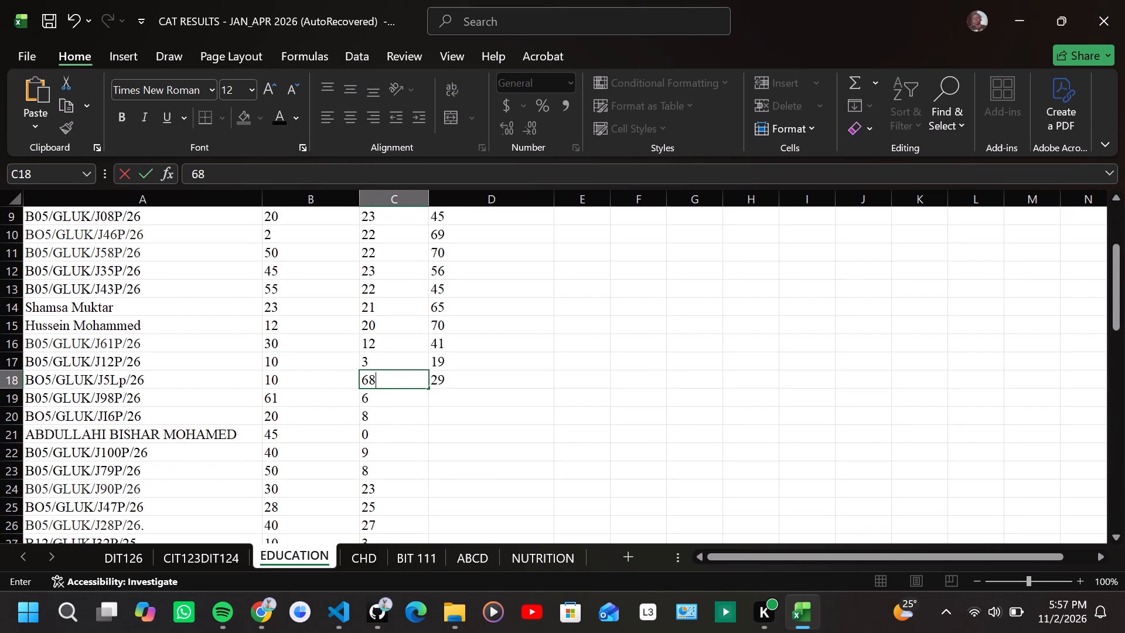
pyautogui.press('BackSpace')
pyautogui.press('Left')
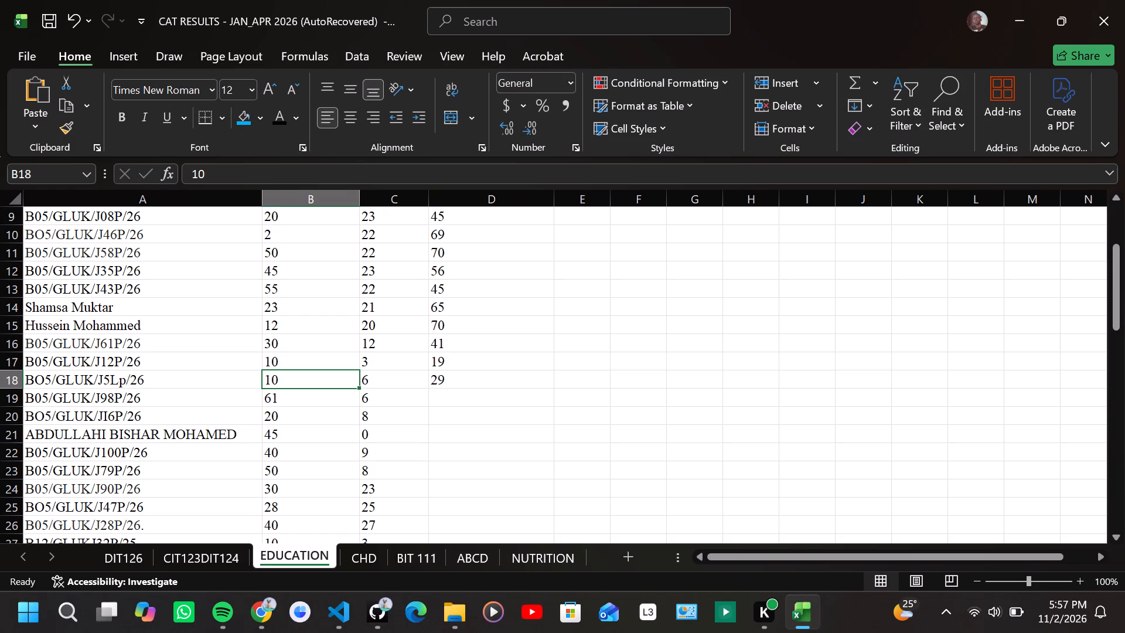
# Set the CAT2 mark in cell C18 to 12.
pyautogui.click(390, 382)
pyautogui.write('12')
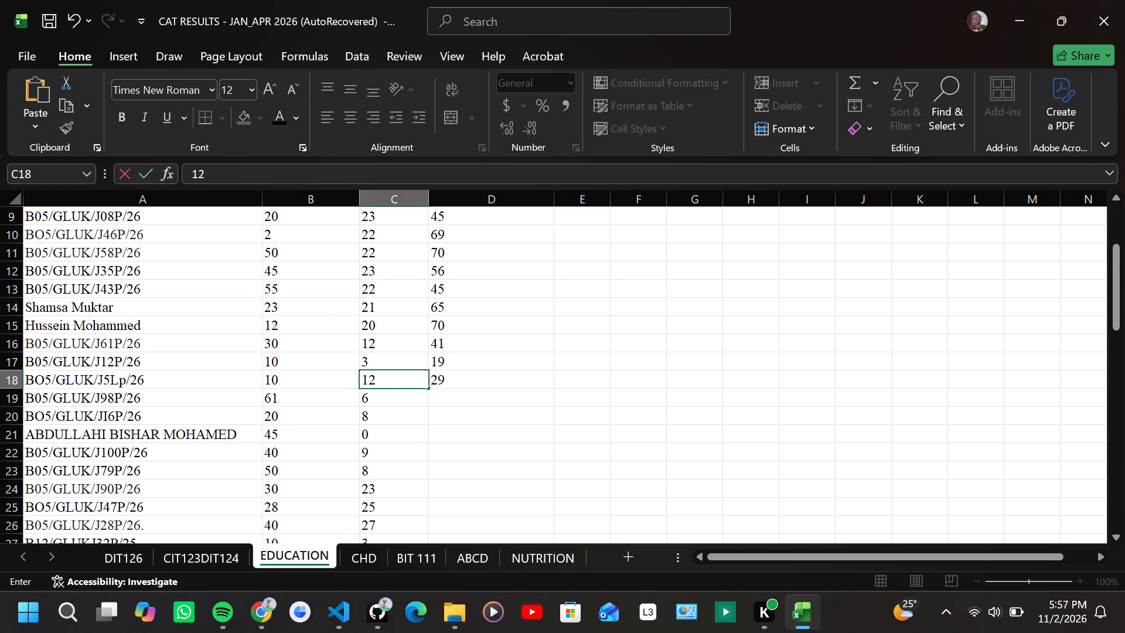
# Enter the EXAM mark 56 in cell D19 and change the mark in D18 to 70.
pyautogui.click(448, 396)
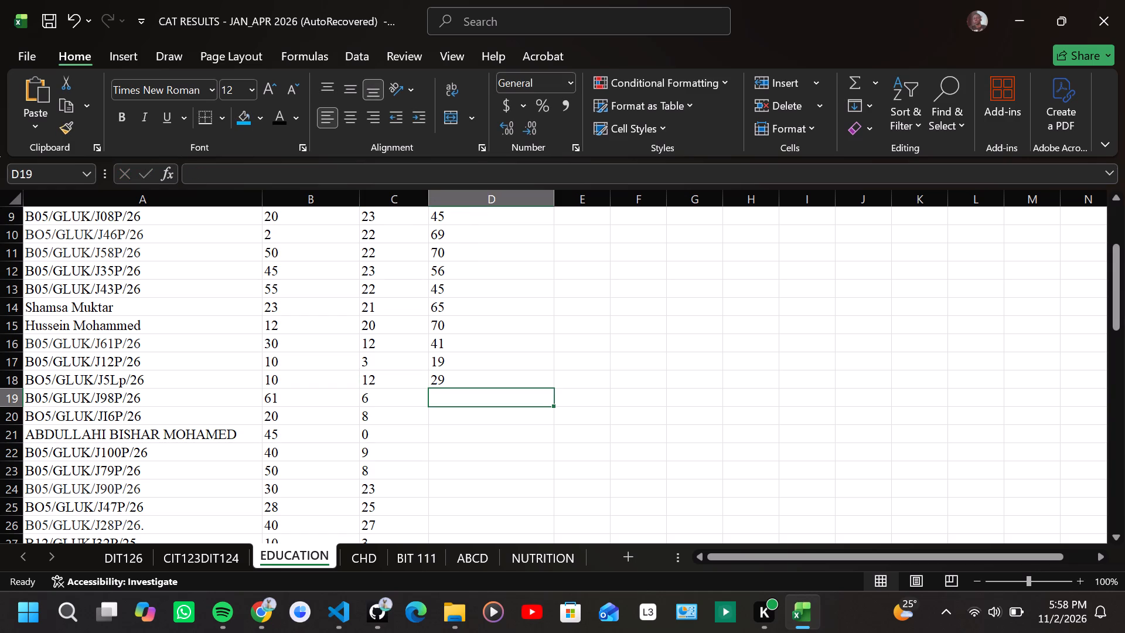
pyautogui.write('56')
pyautogui.click(452, 377)
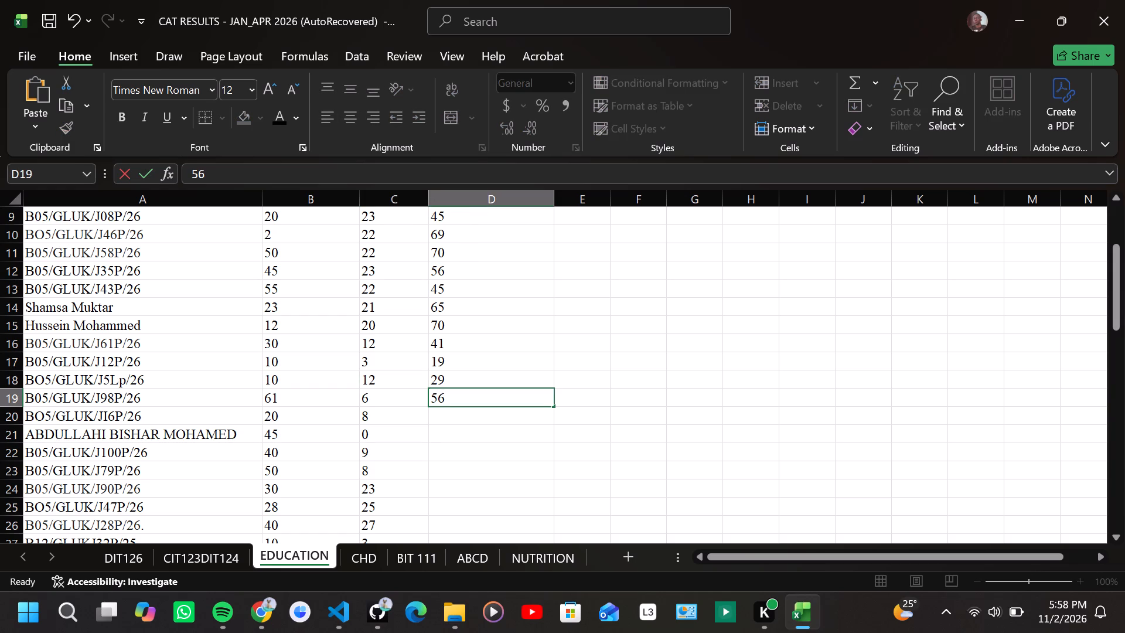
pyautogui.write('70')
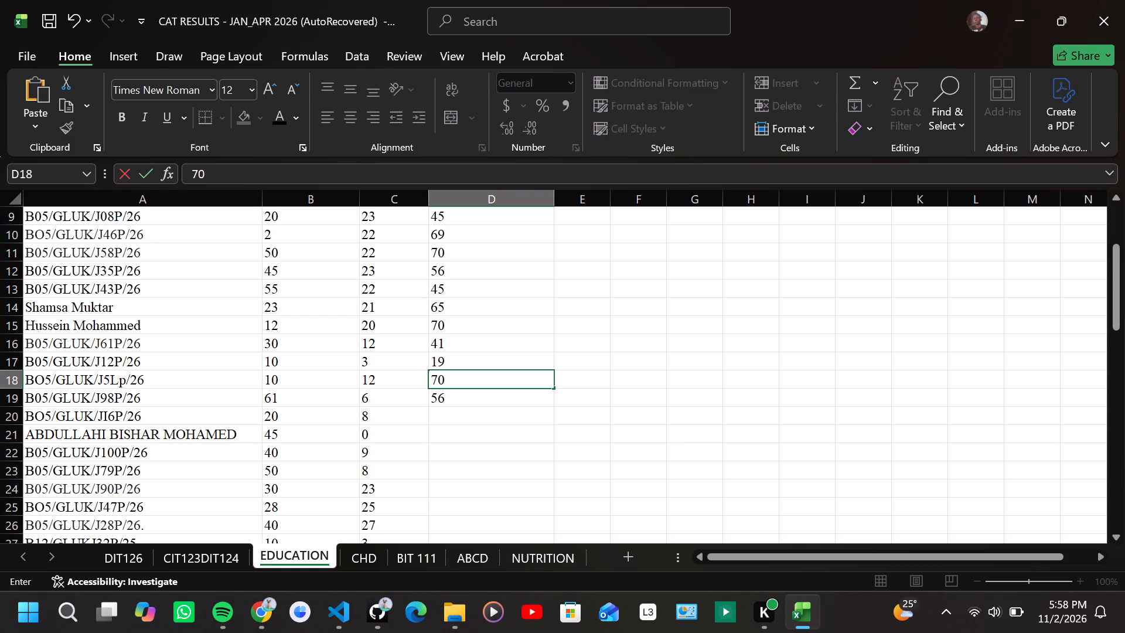
# Enter the EXAM marks 45, 34, 56, 32, 32 and 65 in cells D20 to D25.
pyautogui.click(451, 423)
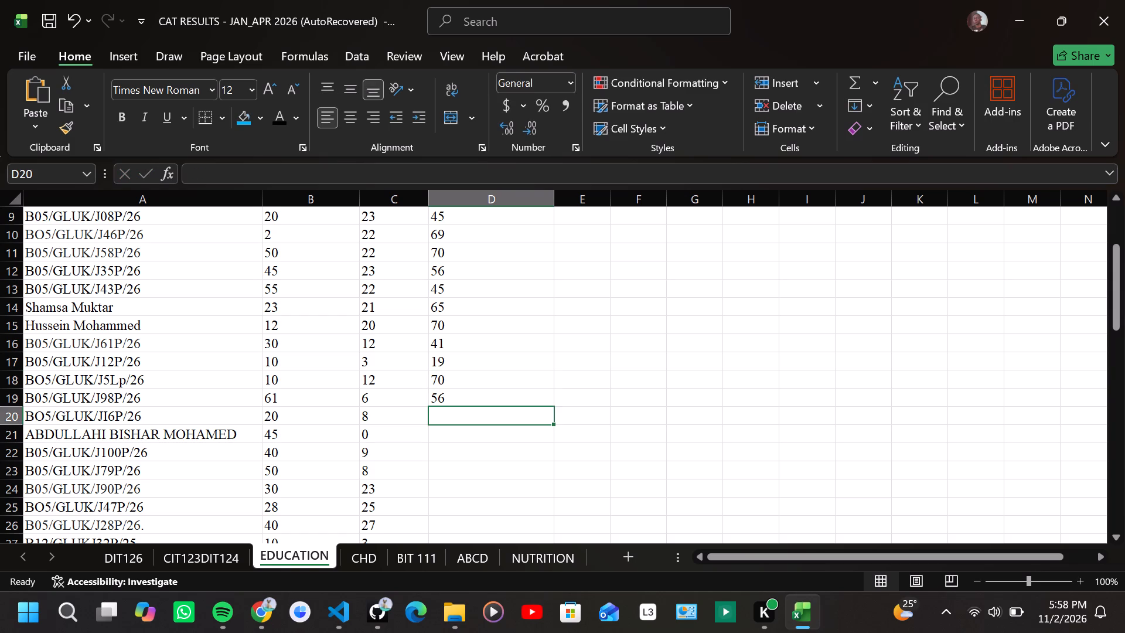
pyautogui.write('45')
pyautogui.press('Down')
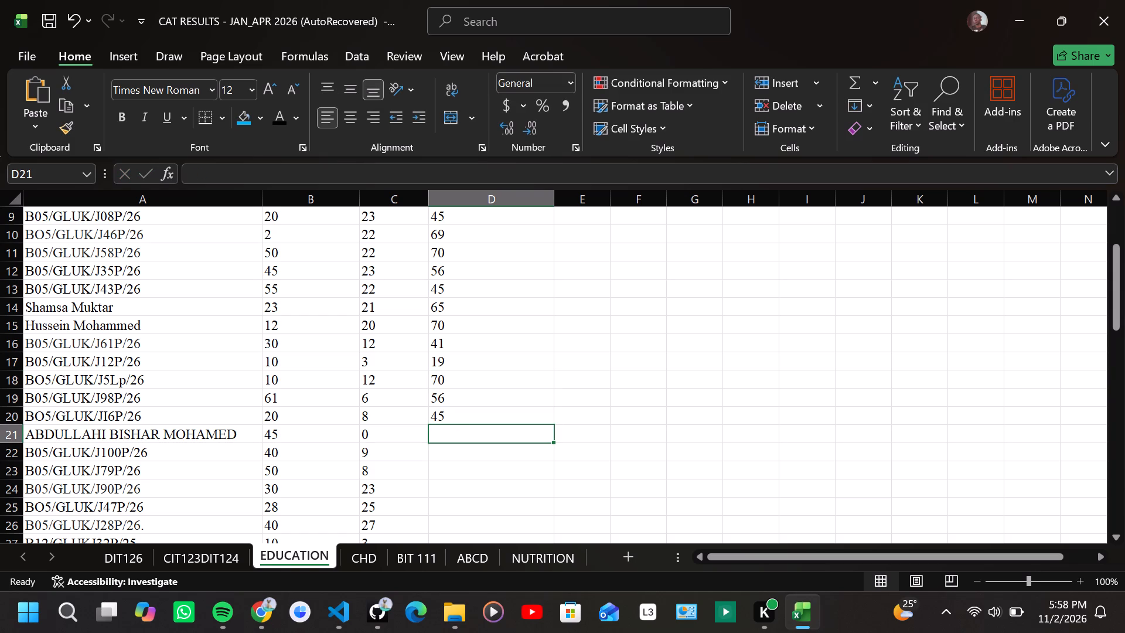
pyautogui.write('34')
pyautogui.press('Down')
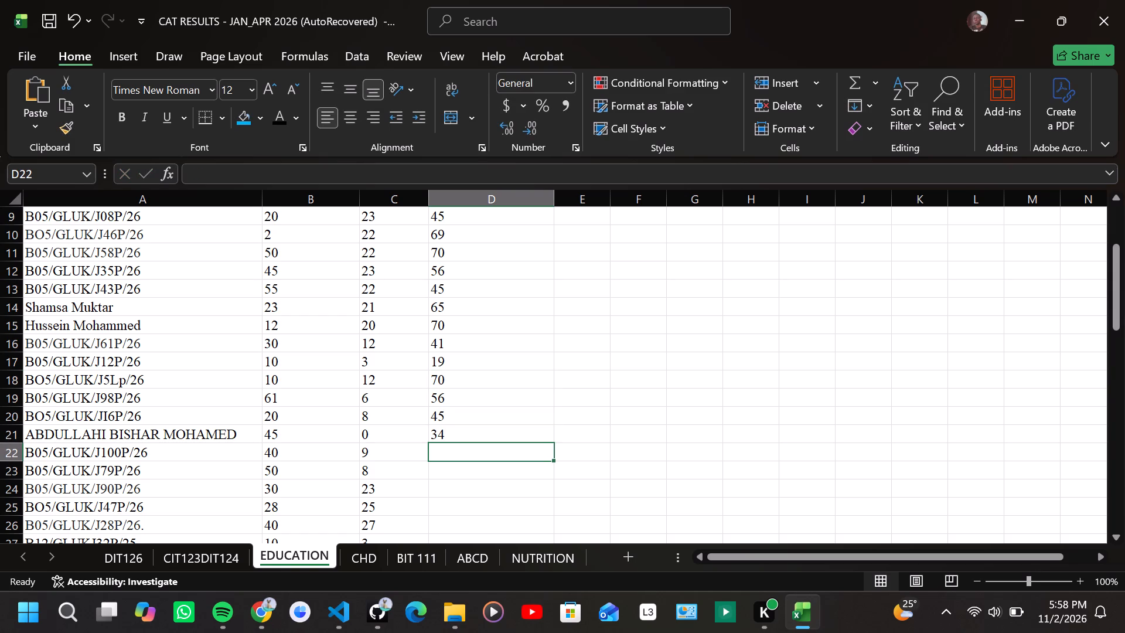
pyautogui.write('56')
pyautogui.press('Down')
pyautogui.write('32')
pyautogui.press('Down')
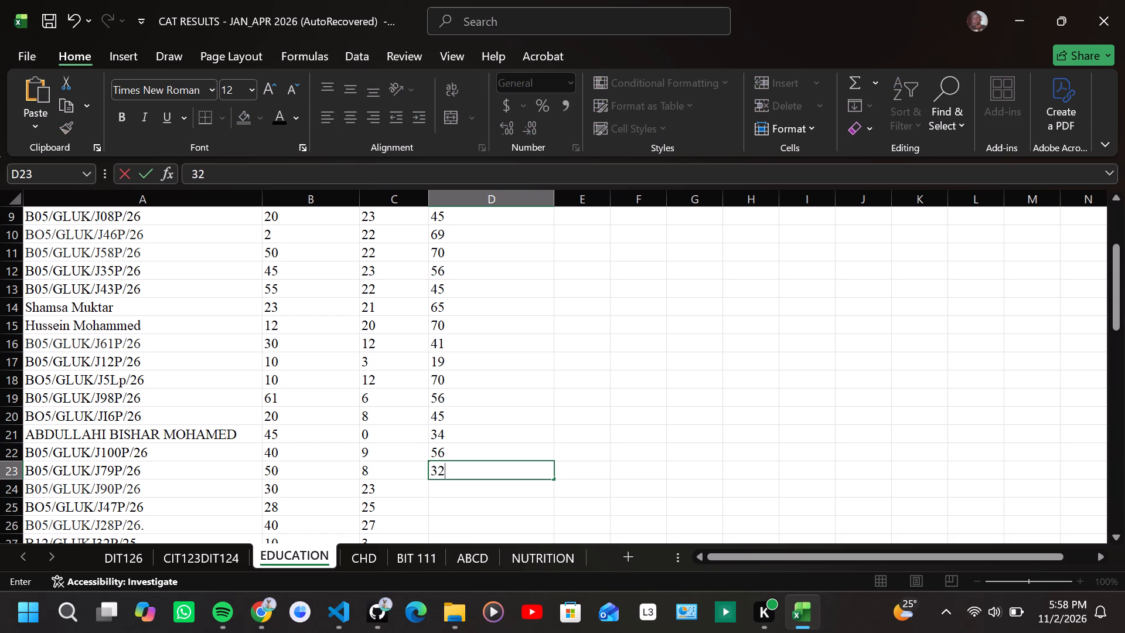
pyautogui.write('32')
pyautogui.press('Down')
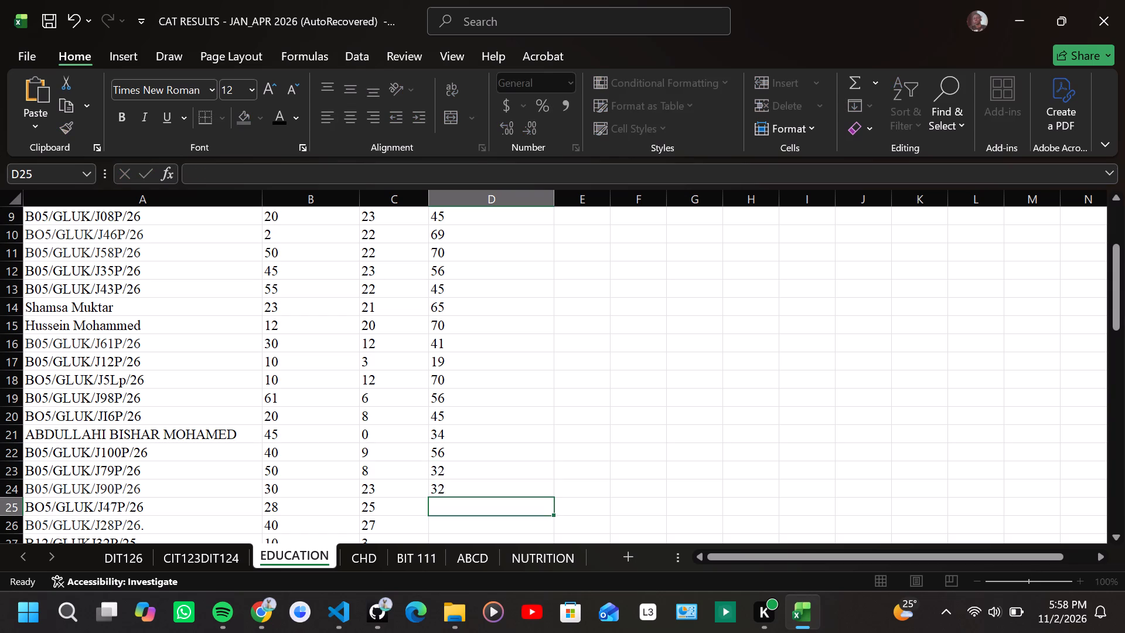
pyautogui.write('65')
pyautogui.press('Down')
# Enter the EXAM marks 67, 56, 45 and 70 in cells D26 to D29.
pyautogui.scroll(-2, 451, 423)
pyautogui.write('67')
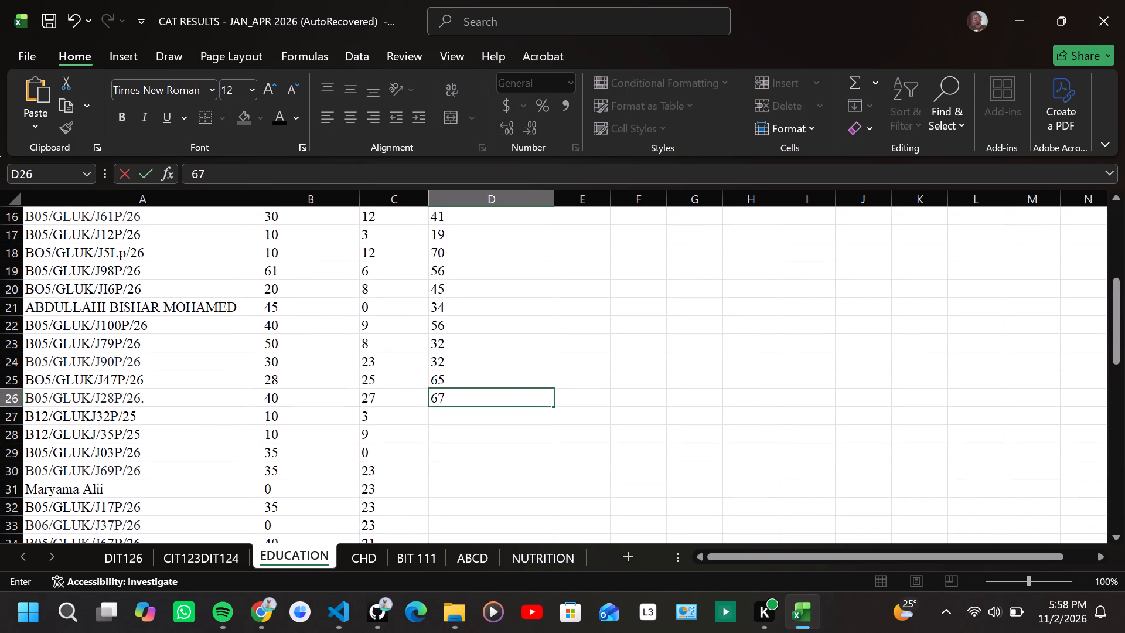
pyautogui.click(441, 416)
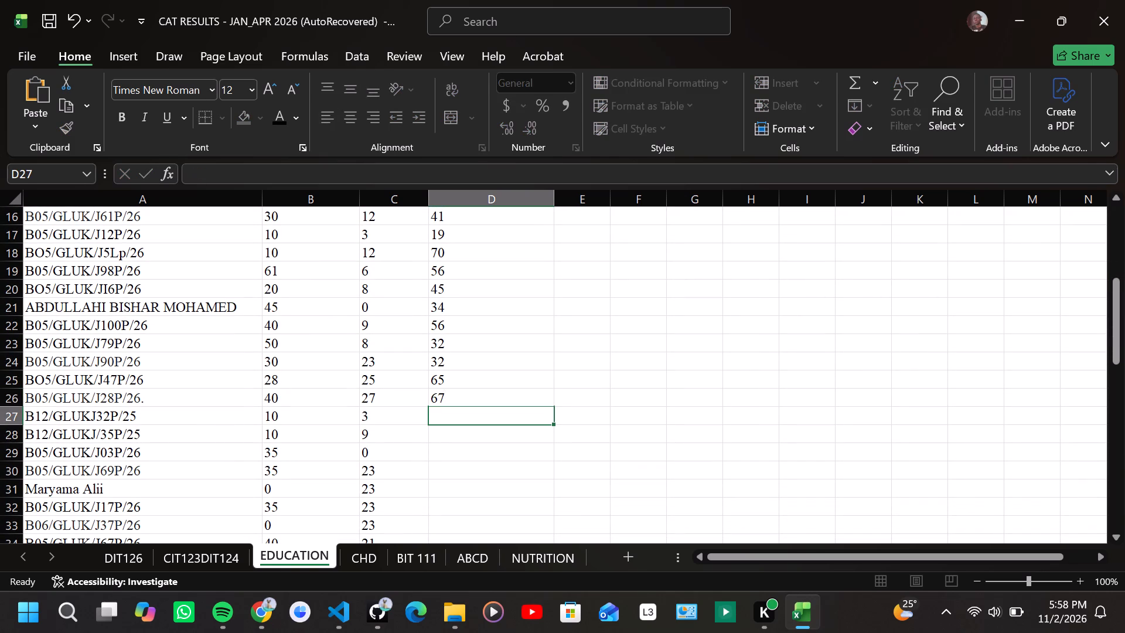
pyautogui.write('56')
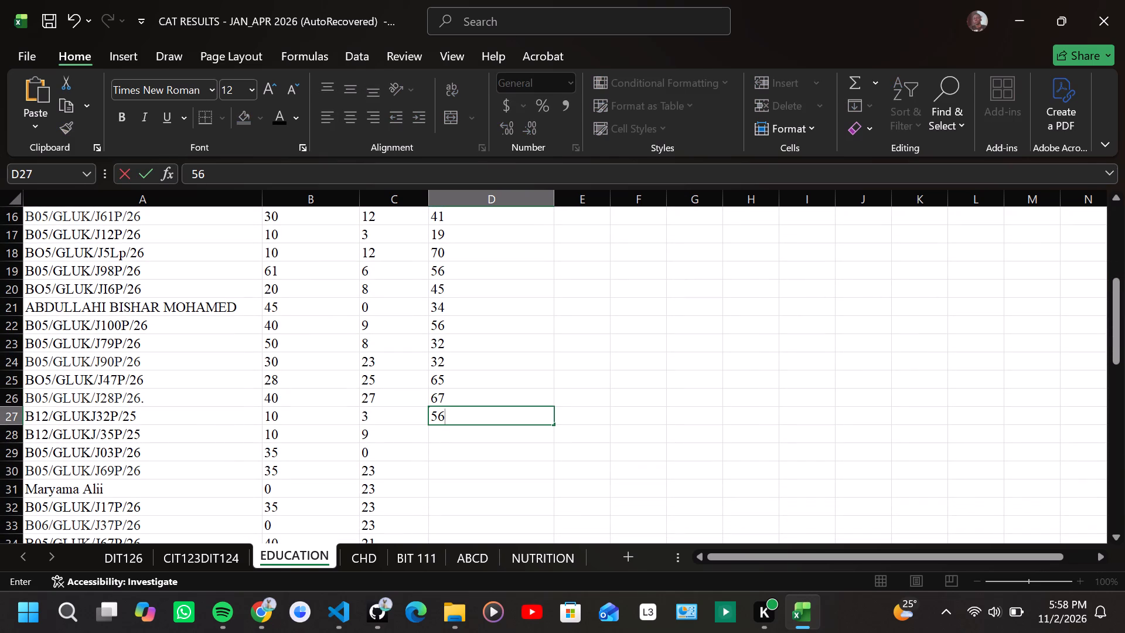
pyautogui.press('Down')
pyautogui.write('45')
pyautogui.press('Down')
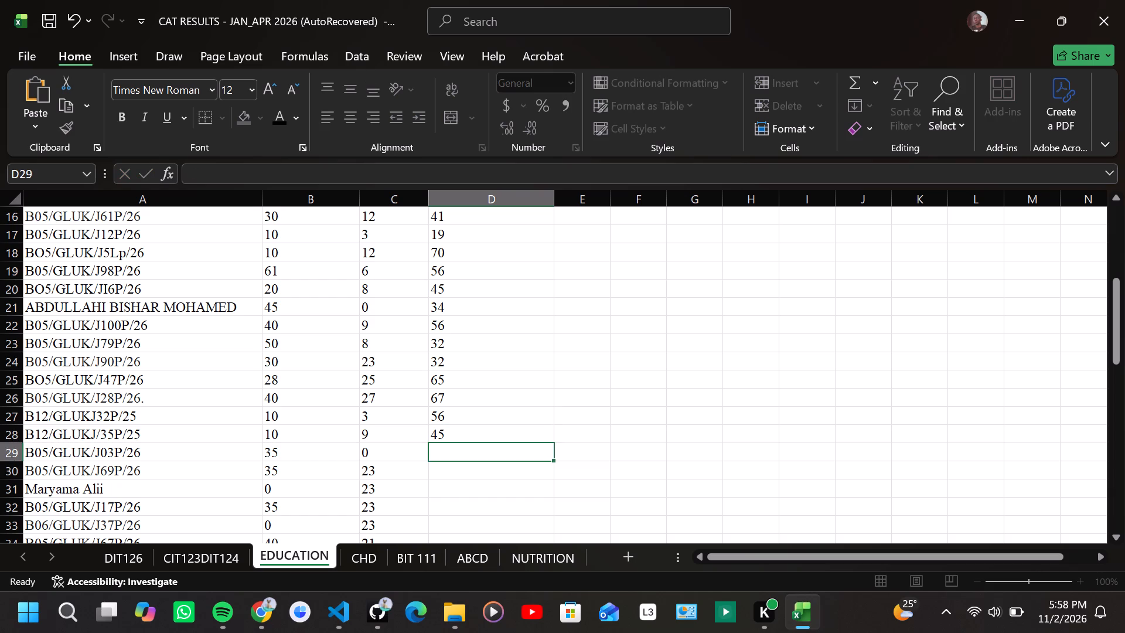
pyautogui.write('78')
pyautogui.press('BackSpace')
pyautogui.press('3')
pyautogui.press('BackSpace')
pyautogui.press('0')
pyautogui.press('Down')
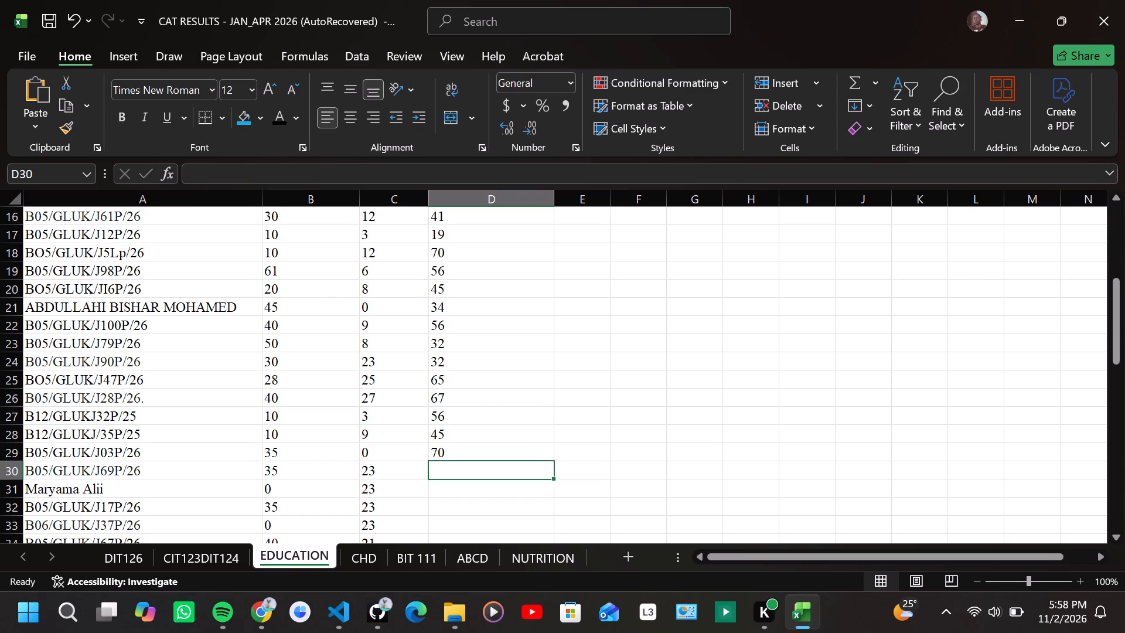
# Enter the EXAM marks 39, 40, 43 and 67 in cells D30 to D33.
pyautogui.write('39')
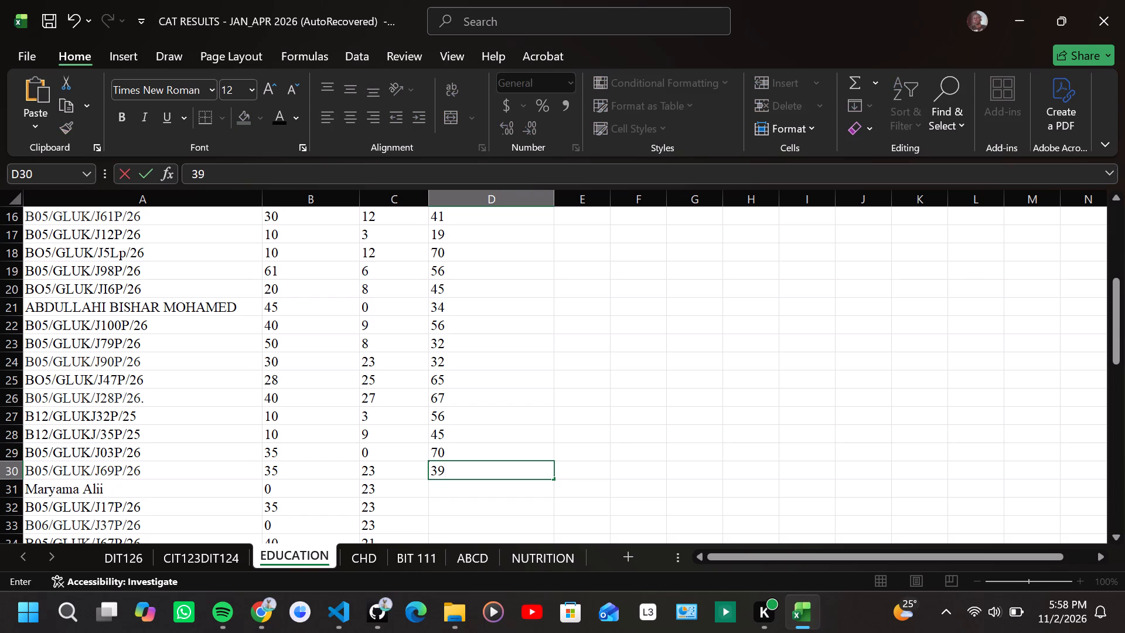
pyautogui.press('Down')
pyautogui.write('40')
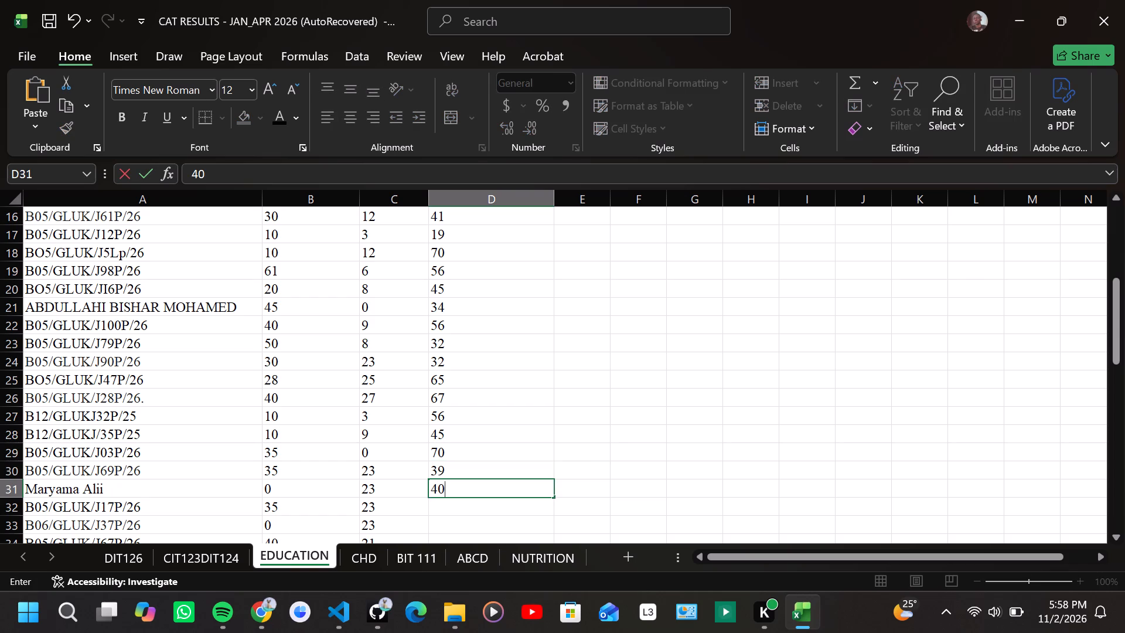
pyautogui.press('Down')
pyautogui.write('43')
pyautogui.press('Down')
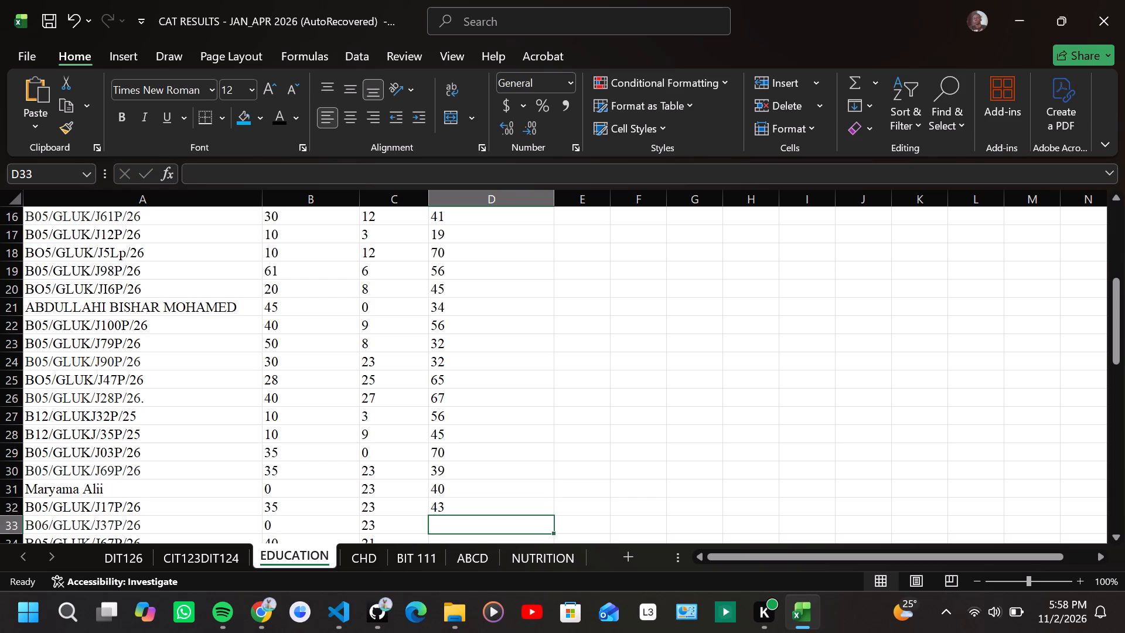
pyautogui.write('67')
pyautogui.press('Down')
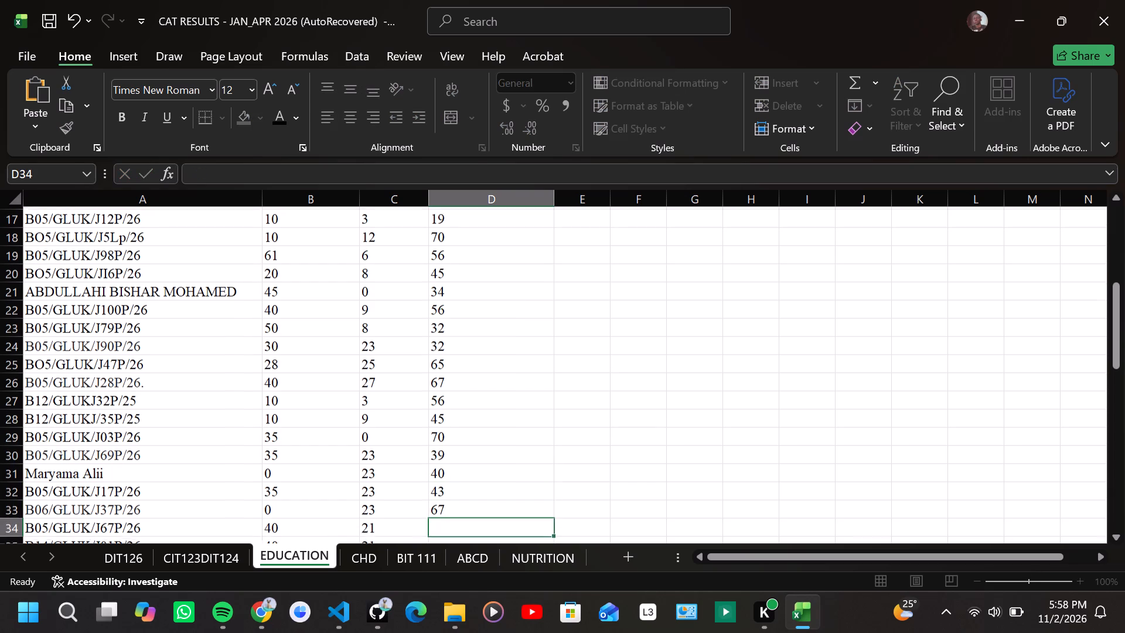
# Enter the EXAM marks 69, 57 and 49 in cells D34 to D36.
pyautogui.write('69')
pyautogui.press('Down')
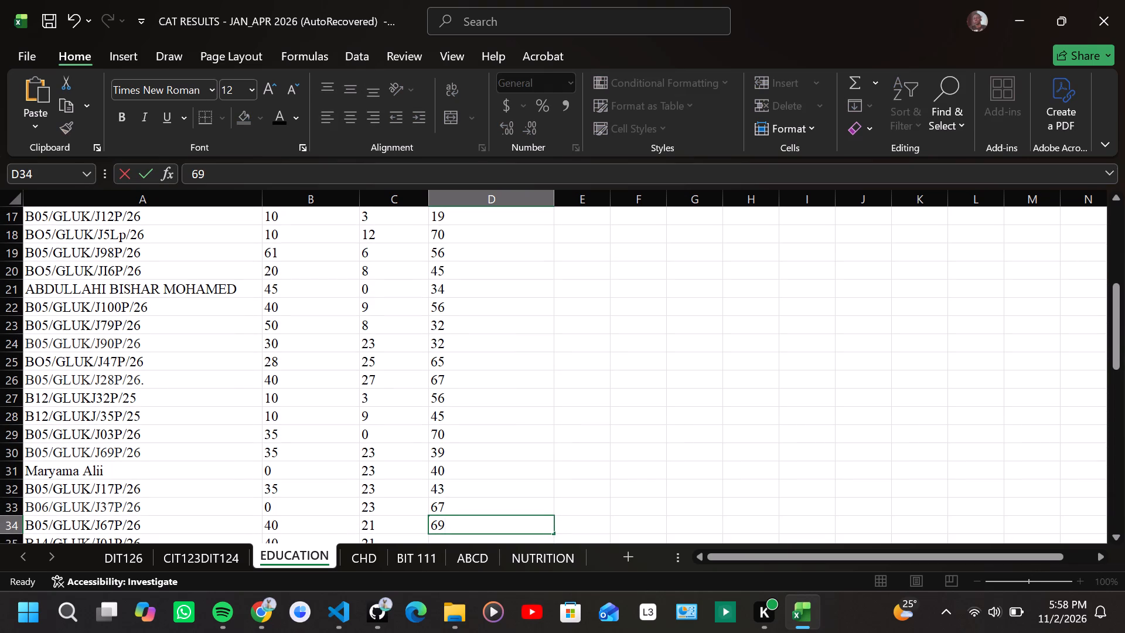
pyautogui.write('57')
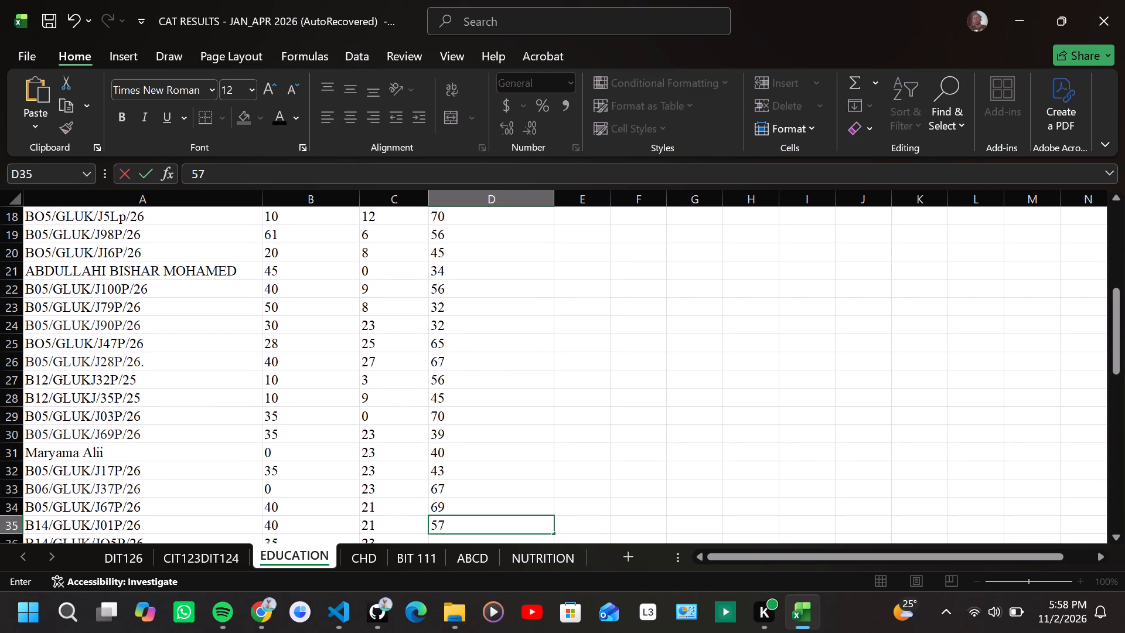
pyautogui.press('Down')
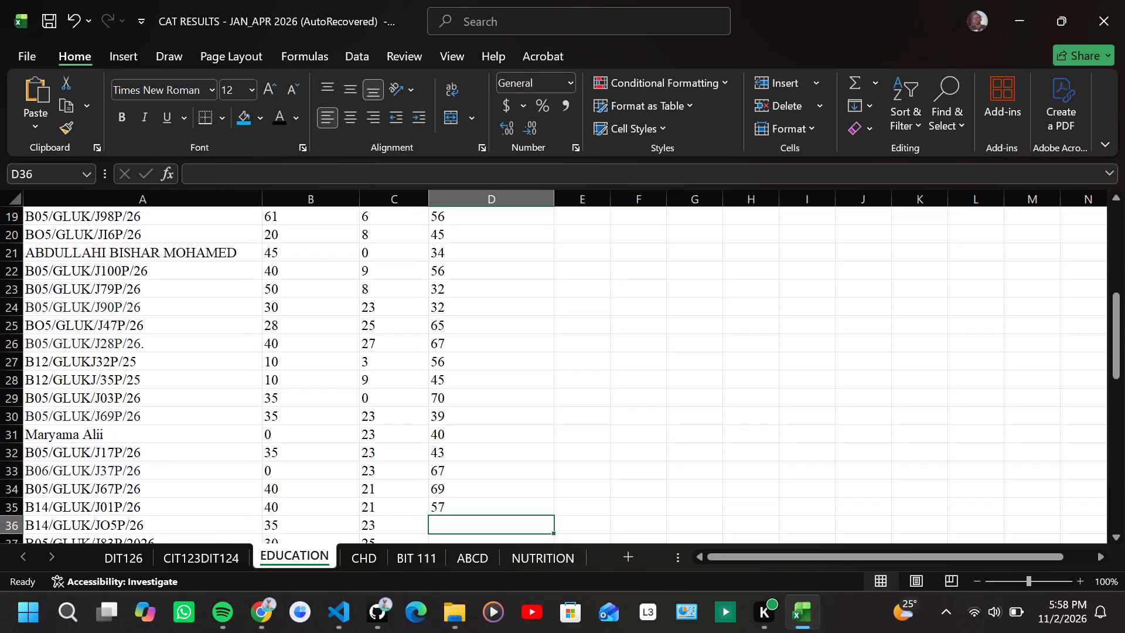
pyautogui.press('4')
pyautogui.press('9')
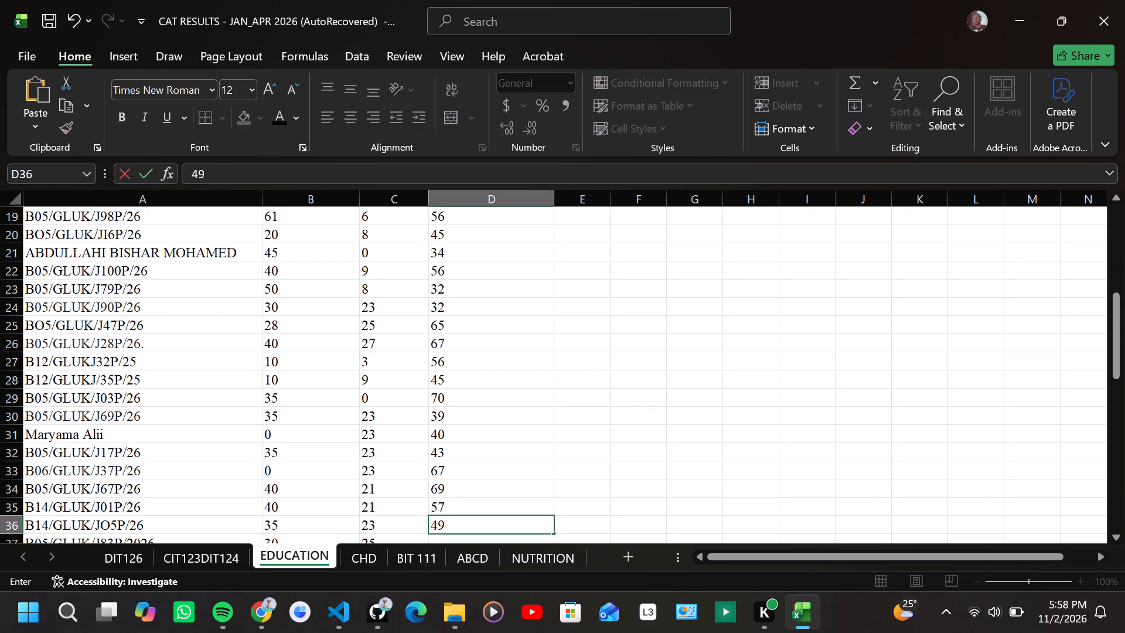
pyautogui.press('Down')
# Enter the EXAM marks 57, 56, 67 and 67 in cells D37 to D40.
pyautogui.scroll(-2, 441, 416)
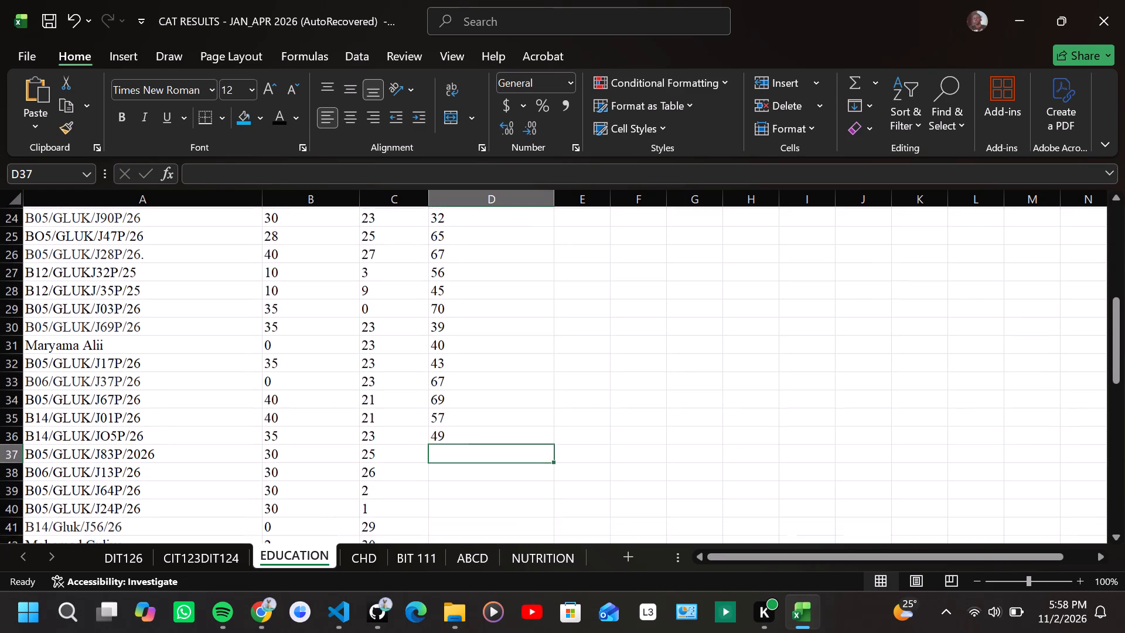
pyautogui.scroll(-3, 441, 416)
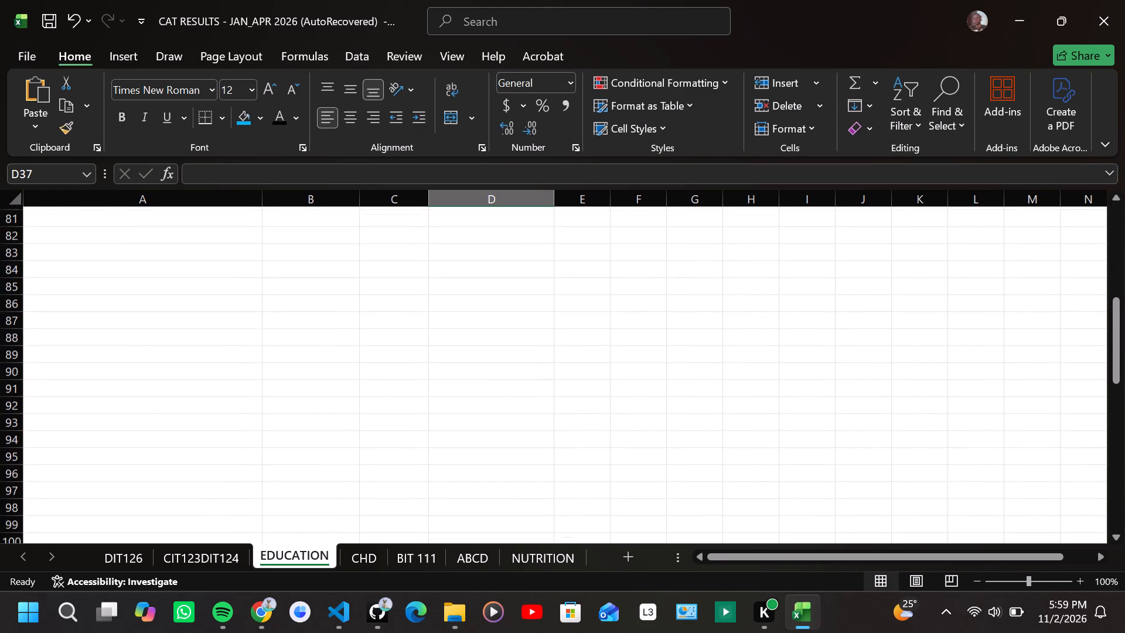
pyautogui.scroll(4, 441, 416)
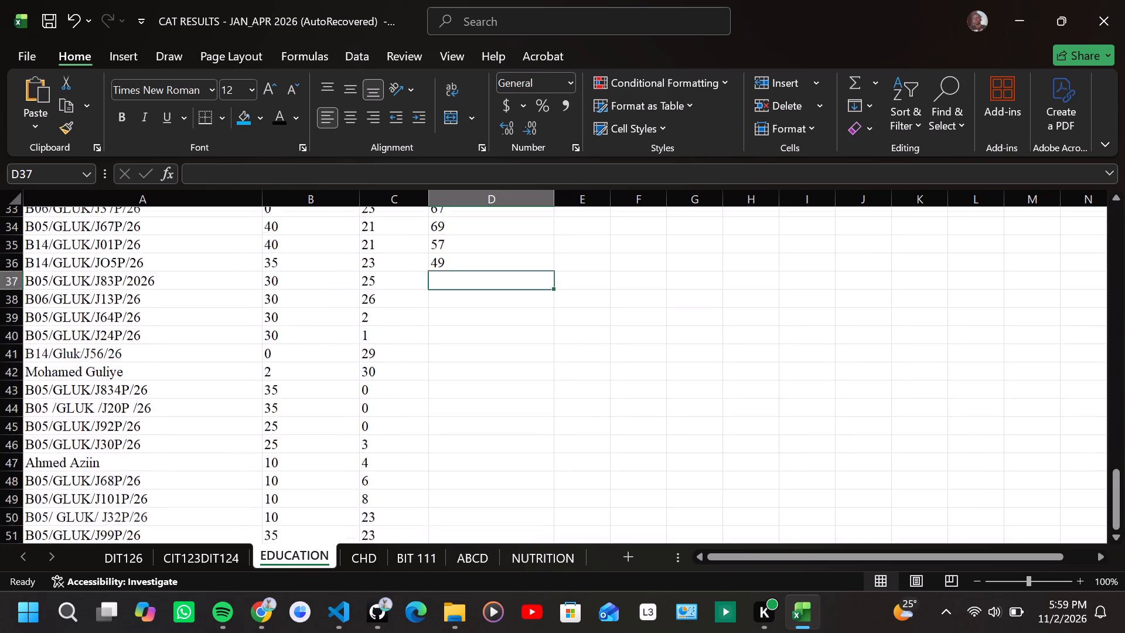
pyautogui.scroll(-1, 441, 416)
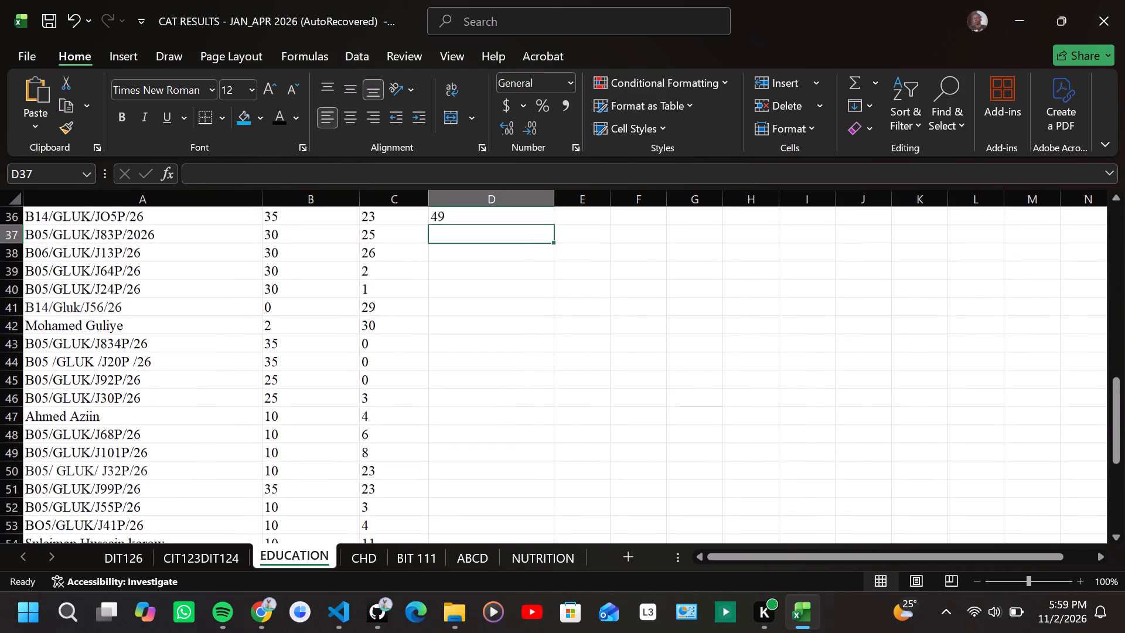
pyautogui.write('57')
pyautogui.press('Down')
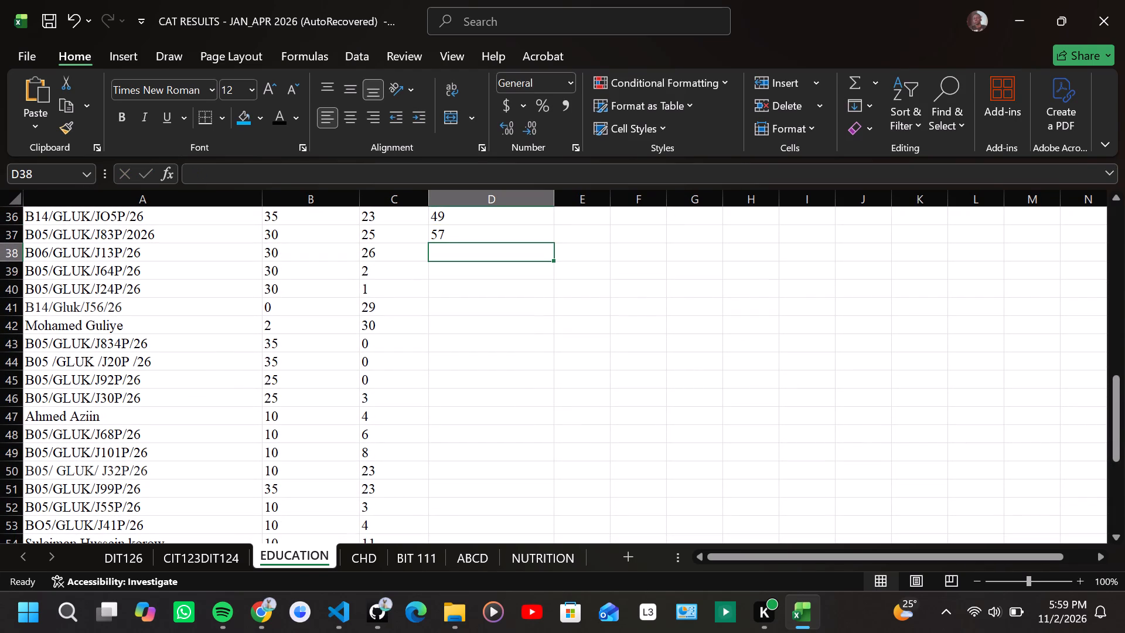
pyautogui.write('56')
pyautogui.press('Down')
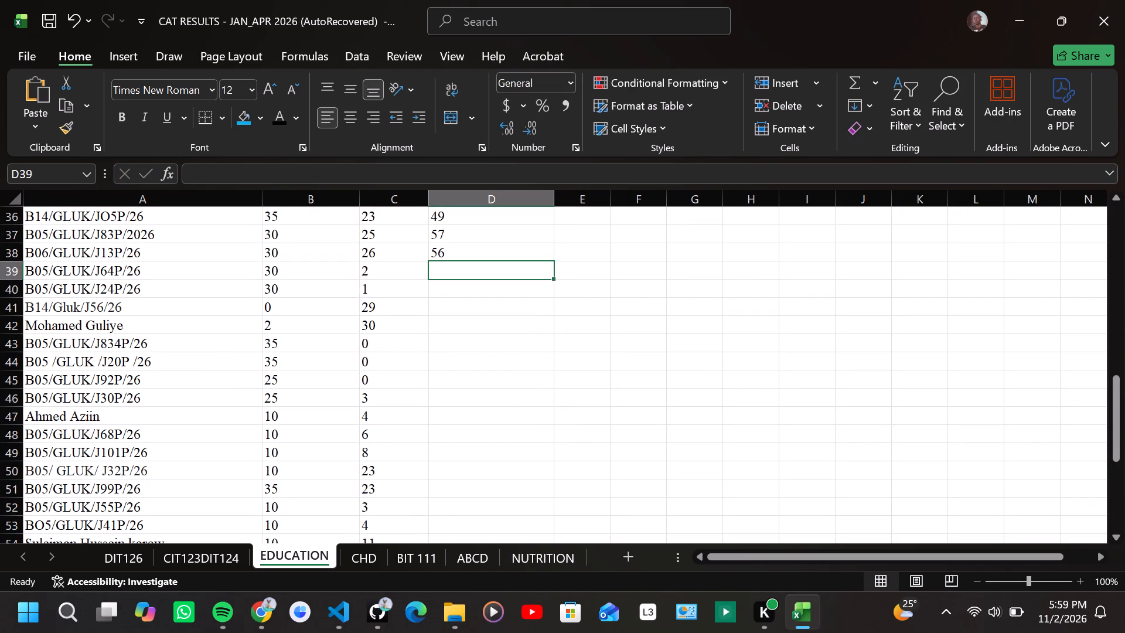
pyautogui.write('67')
pyautogui.press('Down')
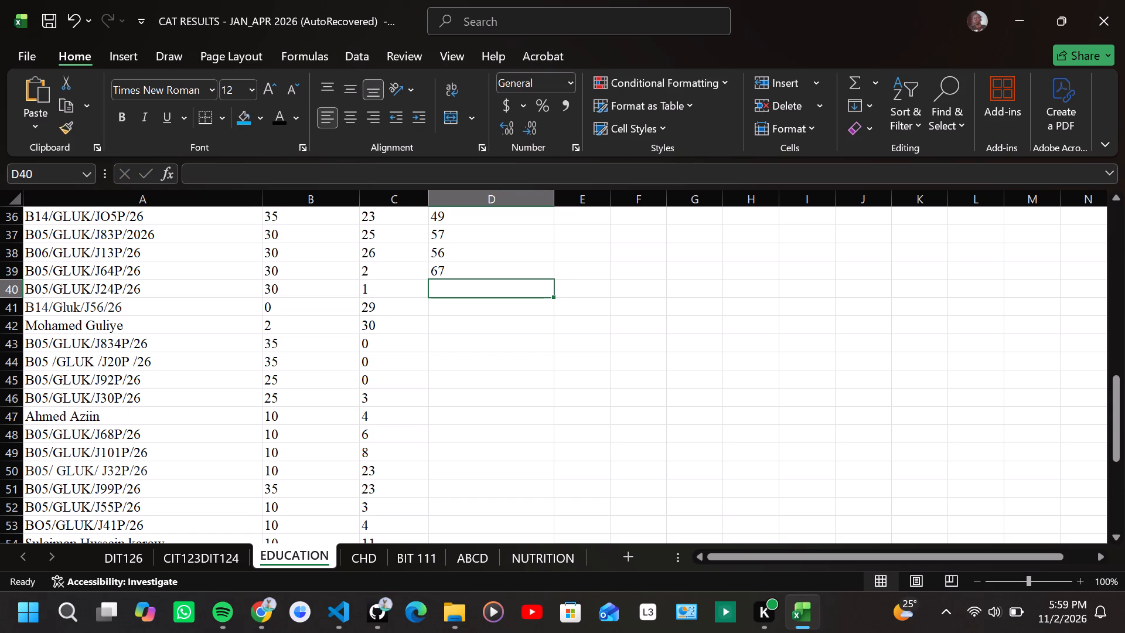
pyautogui.write('67')
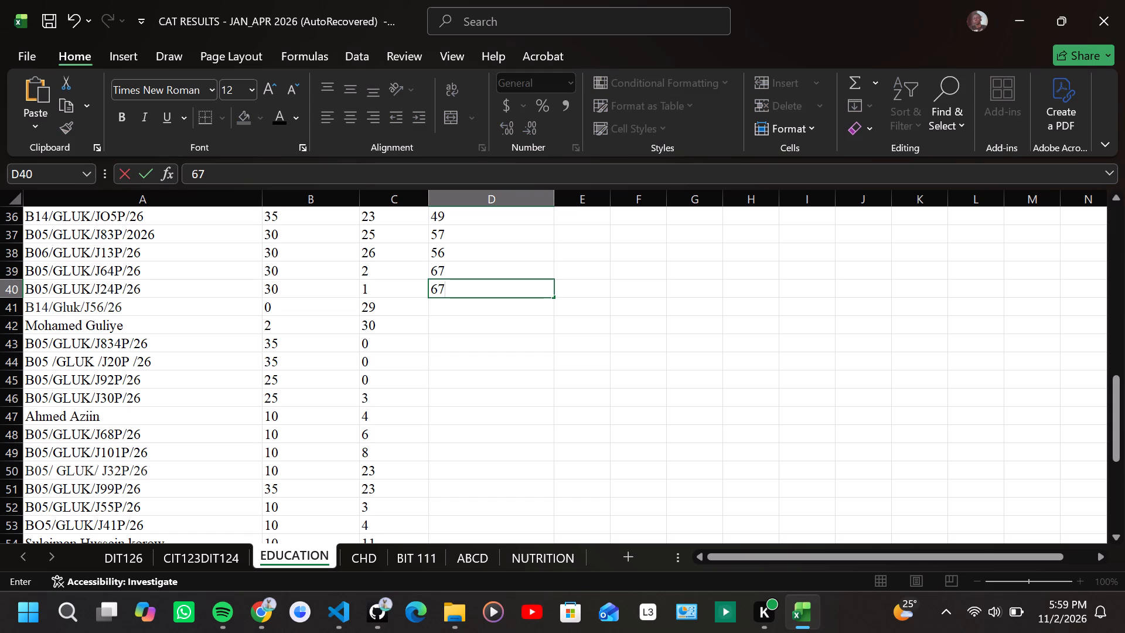
pyautogui.press('Down')
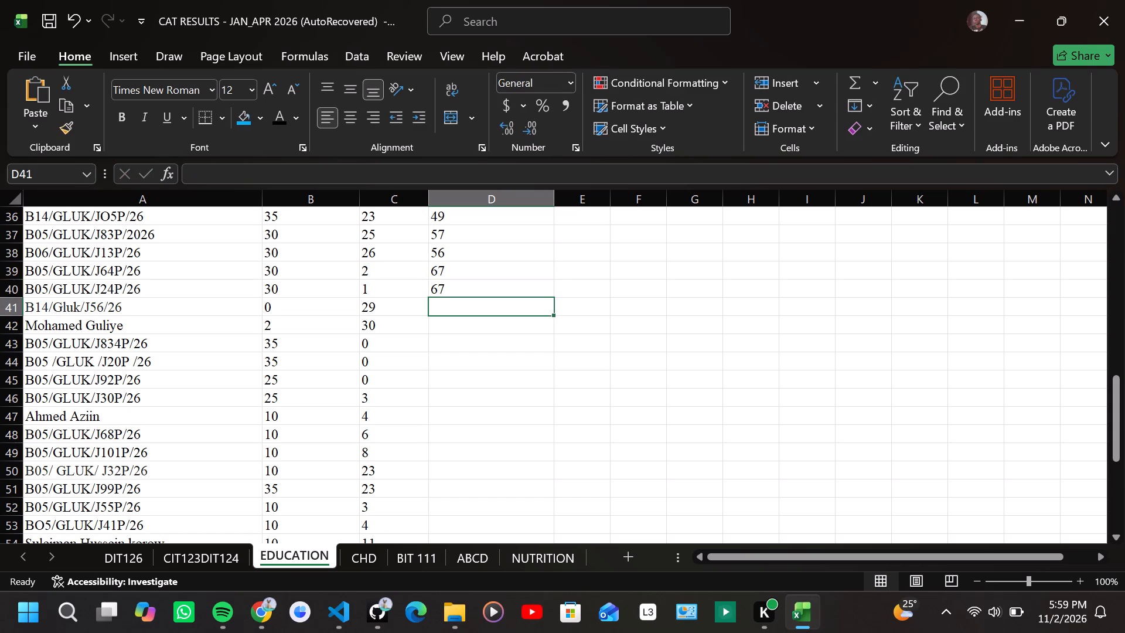
# Enter the EXAM marks 59, 49, 59 and 55 in cells D41 to D44.
pyautogui.write('59')
pyautogui.press('Down')
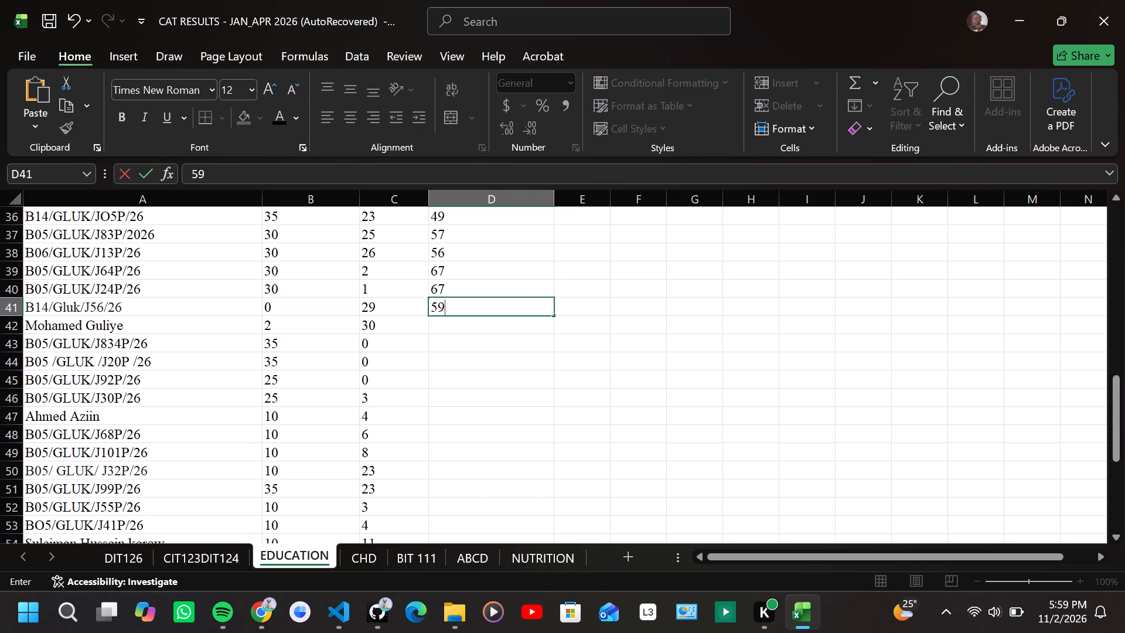
pyautogui.write('49')
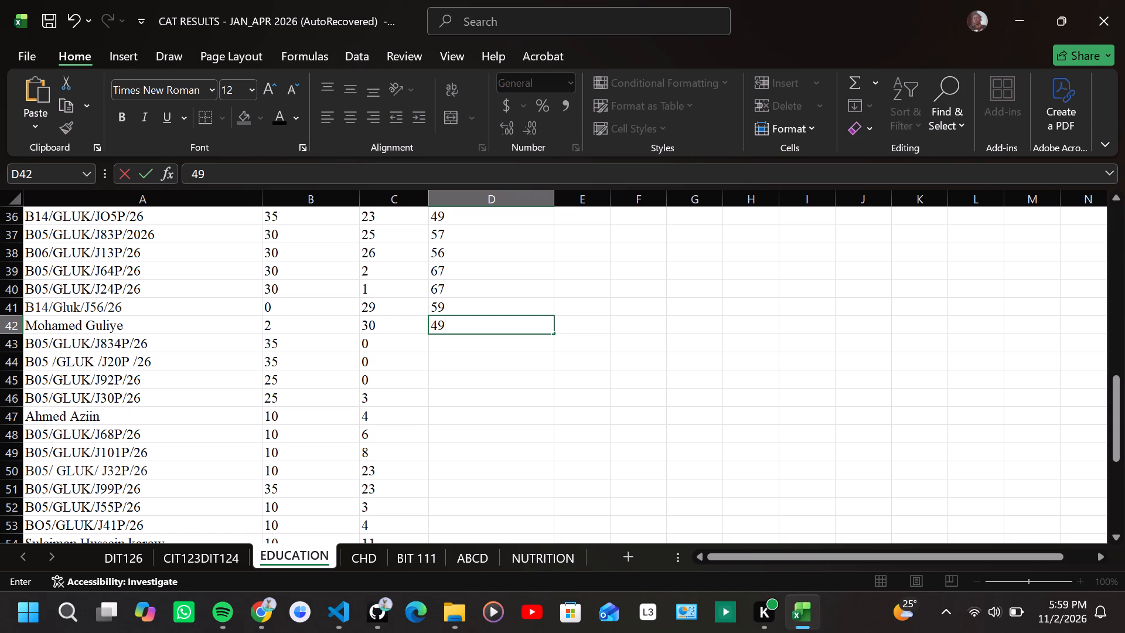
pyautogui.press('Down')
pyautogui.write('59')
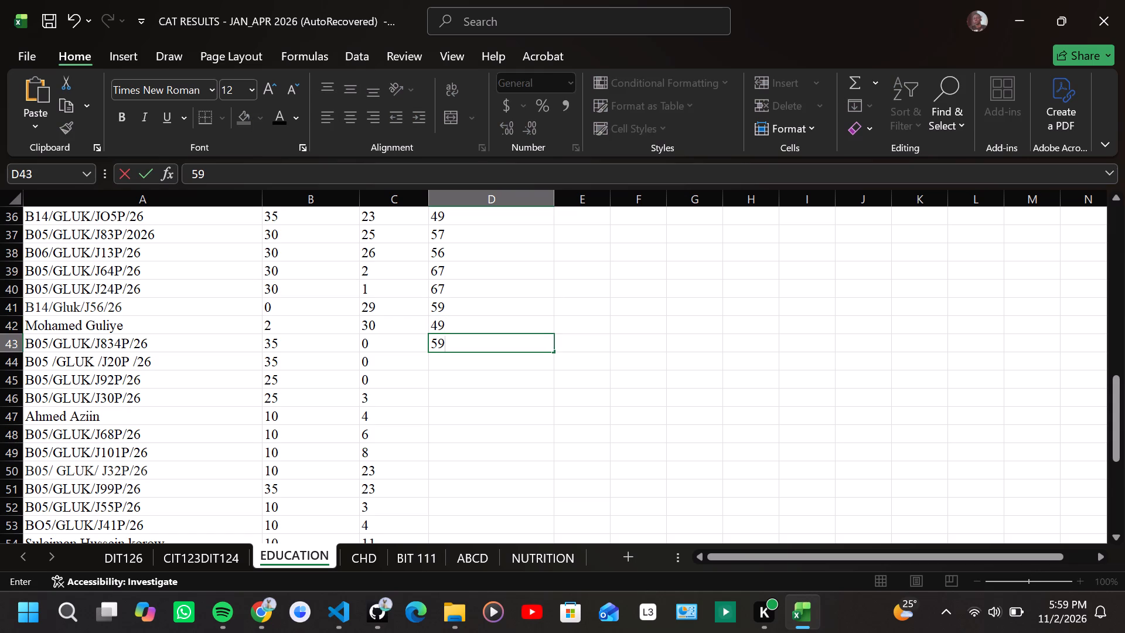
pyautogui.press('Down')
pyautogui.write('55')
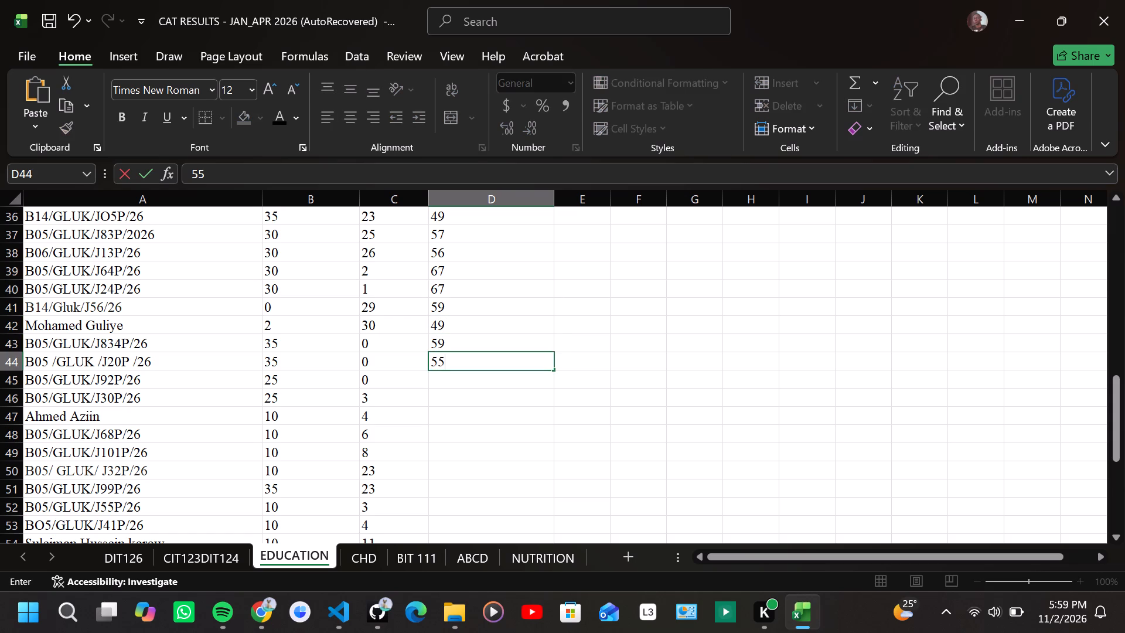
pyautogui.press('Down')
# Fill in cell D45 with the EXAM mark 51.
pyautogui.write('666')
pyautogui.press('Down')
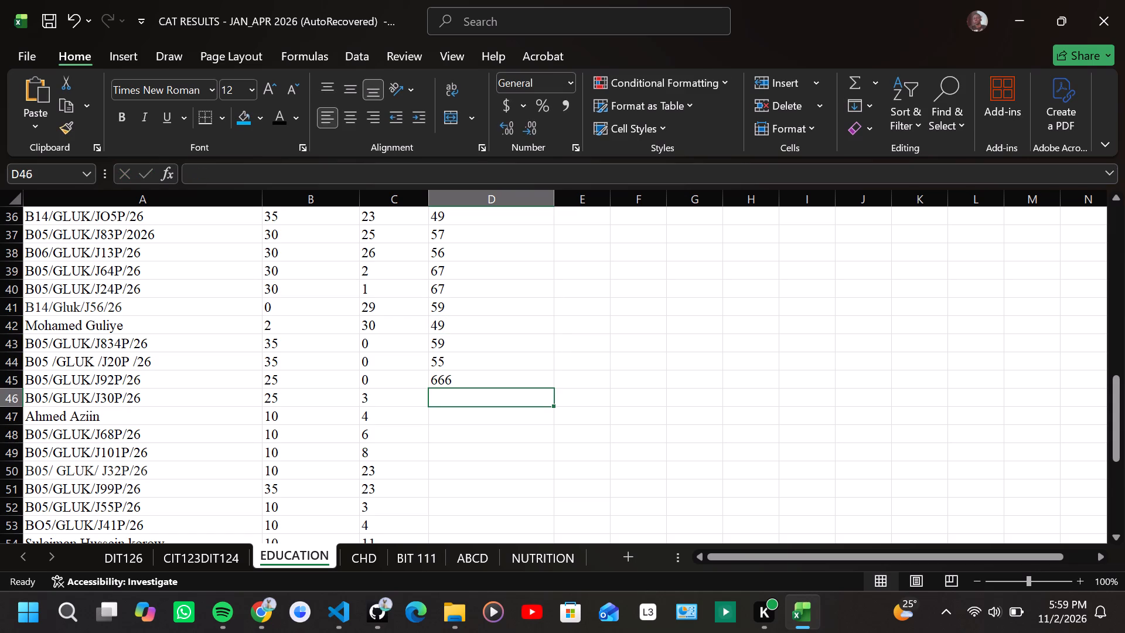
pyautogui.press('Up')
pyautogui.press('BackSpace')
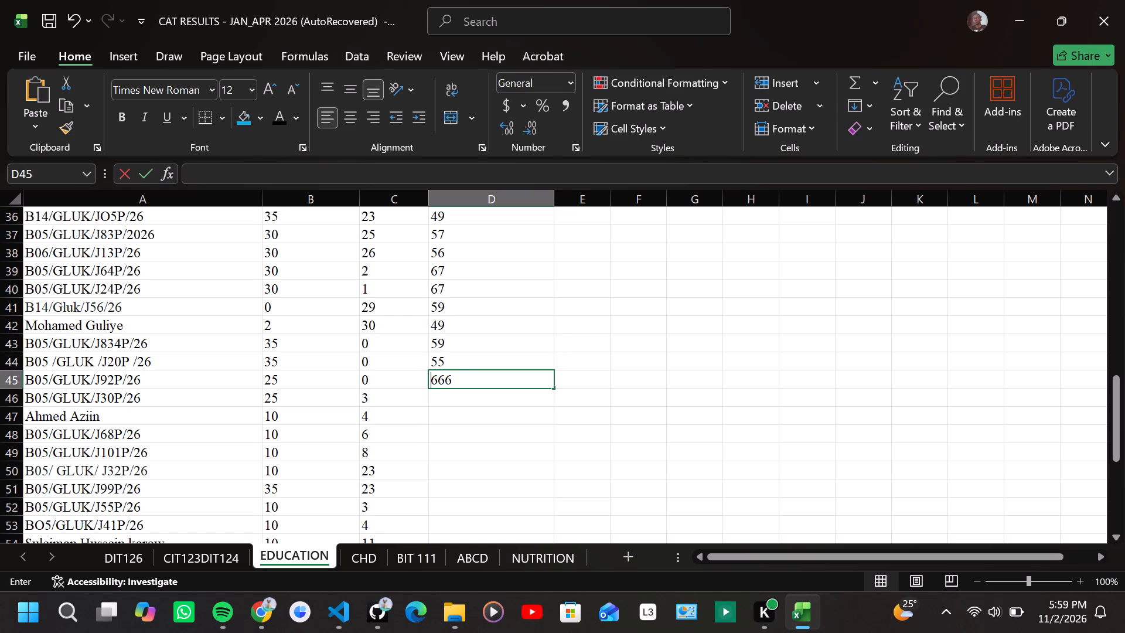
pyautogui.press('5')
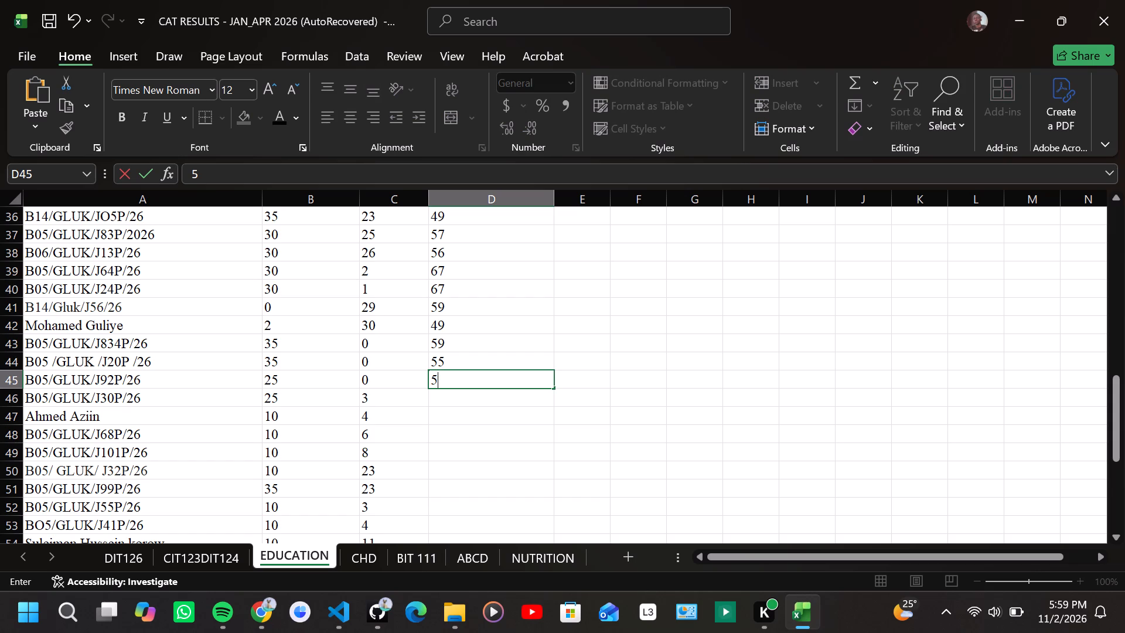
pyautogui.press('1')
pyautogui.press('Down')
# Enter the EXAM marks 50, 67 and 66 in cells D46 to D48.
pyautogui.press('2')
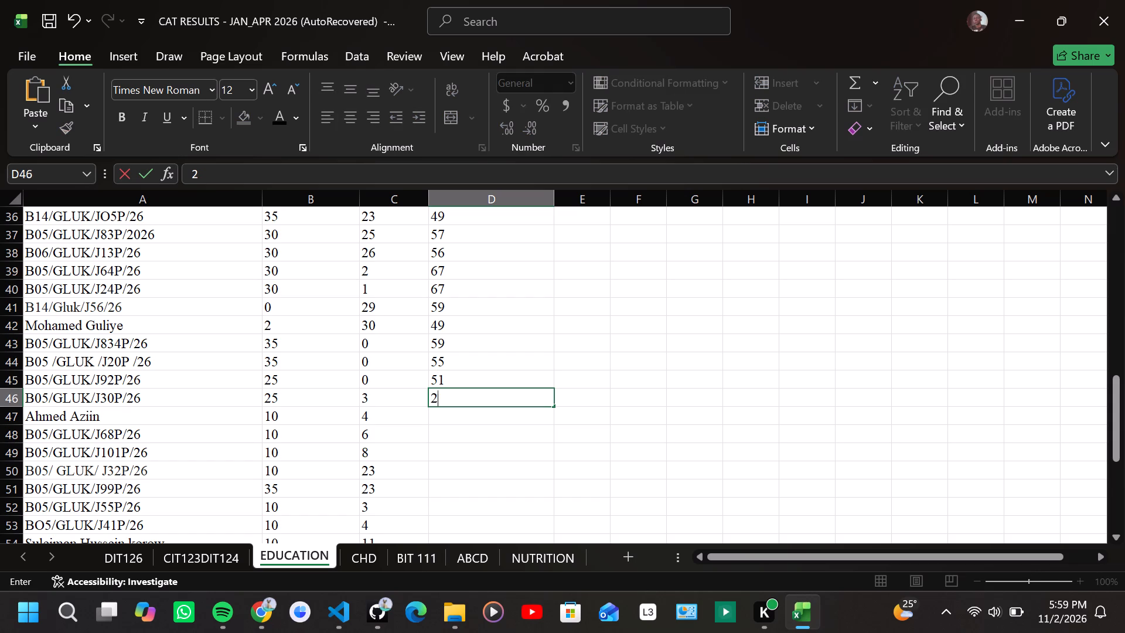
pyautogui.press('BackSpace')
pyautogui.write('50')
pyautogui.press('Down')
pyautogui.write('67')
pyautogui.press('Down')
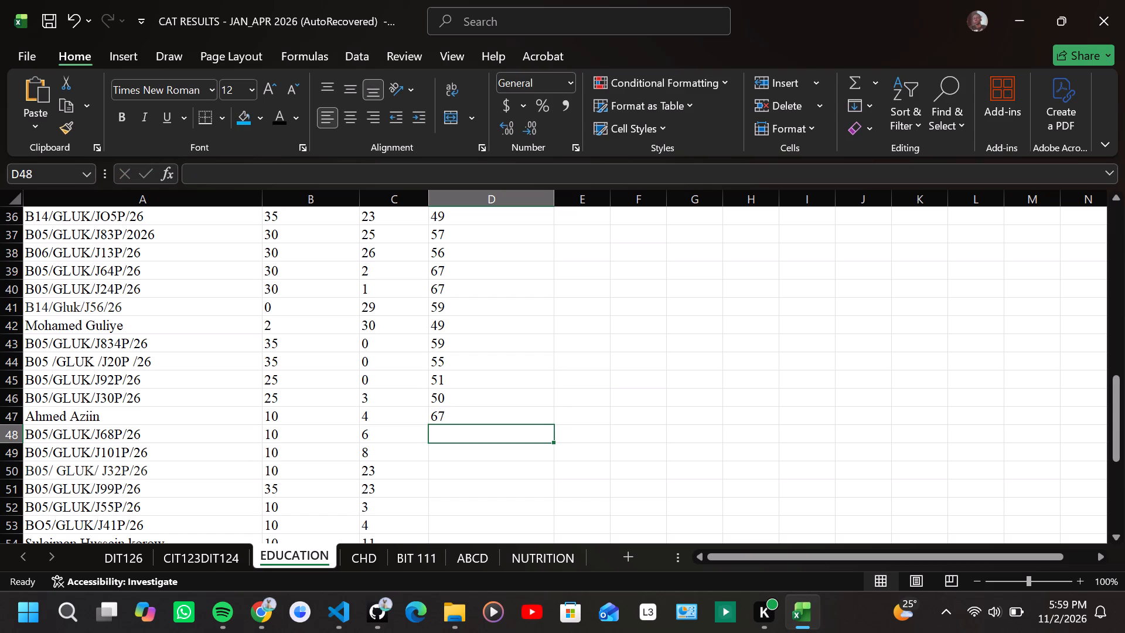
pyautogui.write('66')
pyautogui.press('Down')
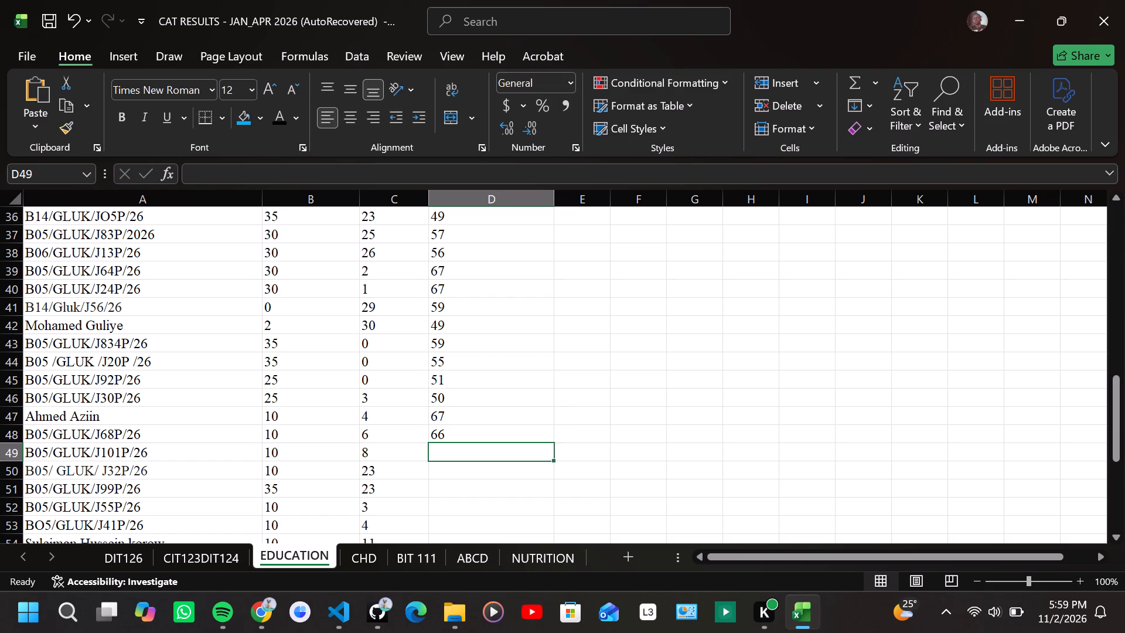
# Enter the EXAM marks 55, 44, 61, 50 and 65 in cells D49 to D53.
pyautogui.press('5')
pyautogui.press('5')
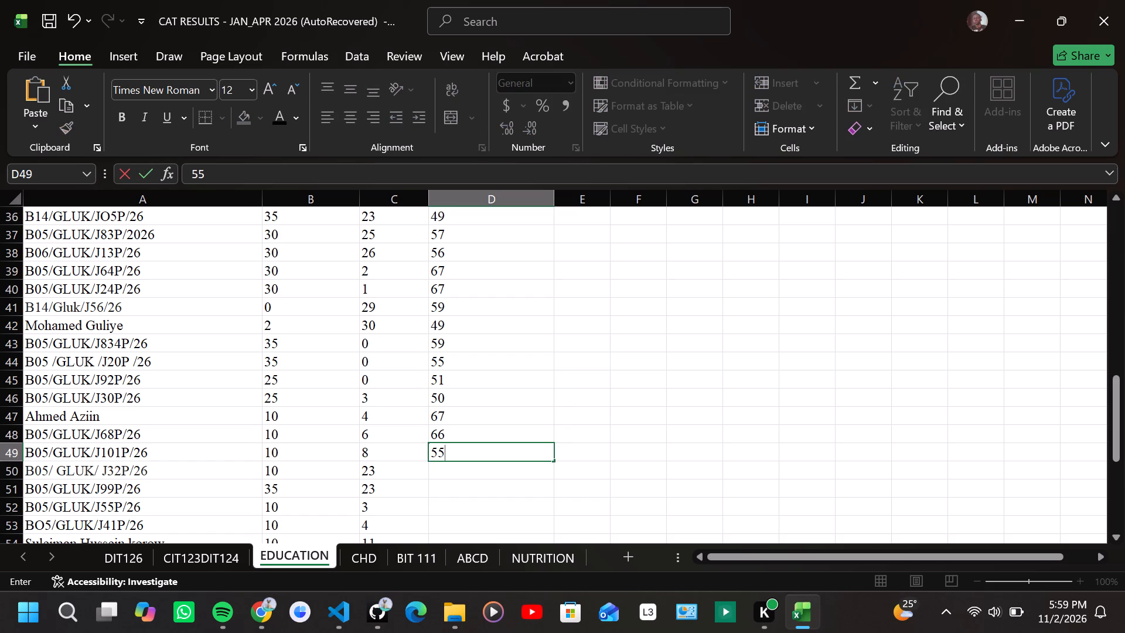
pyautogui.press('Down')
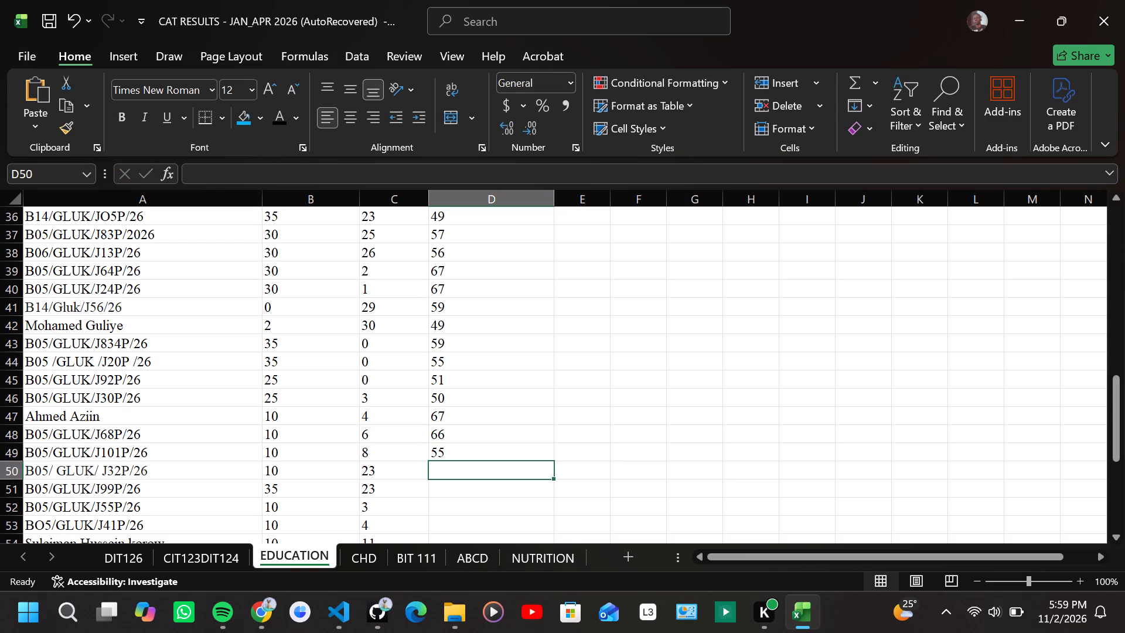
pyautogui.write('44')
pyautogui.press('Down')
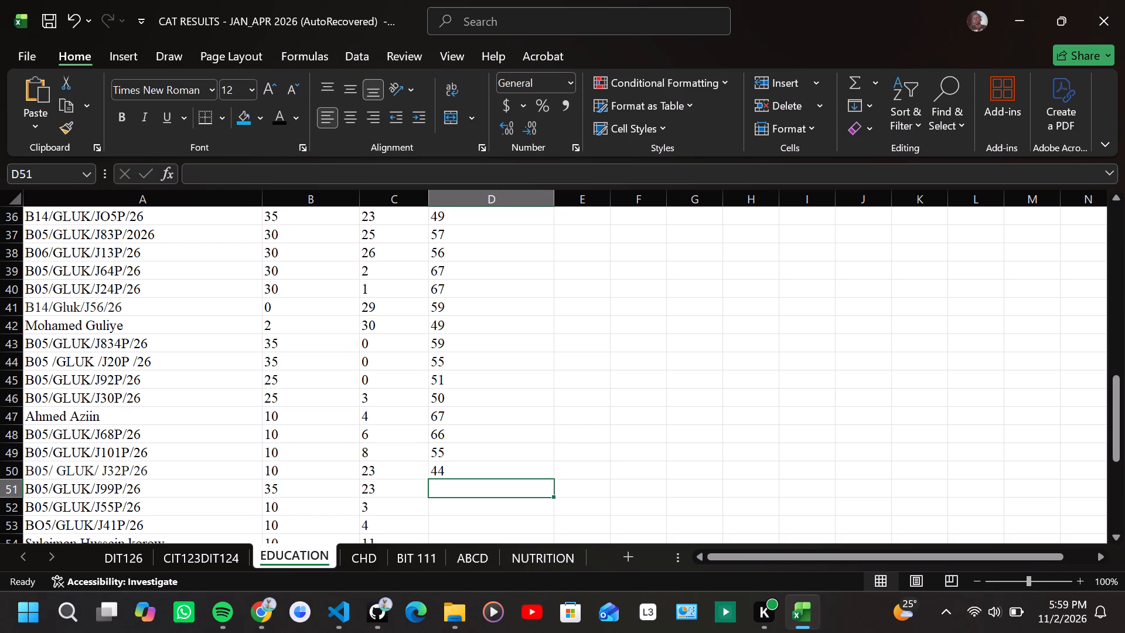
pyautogui.press('6')
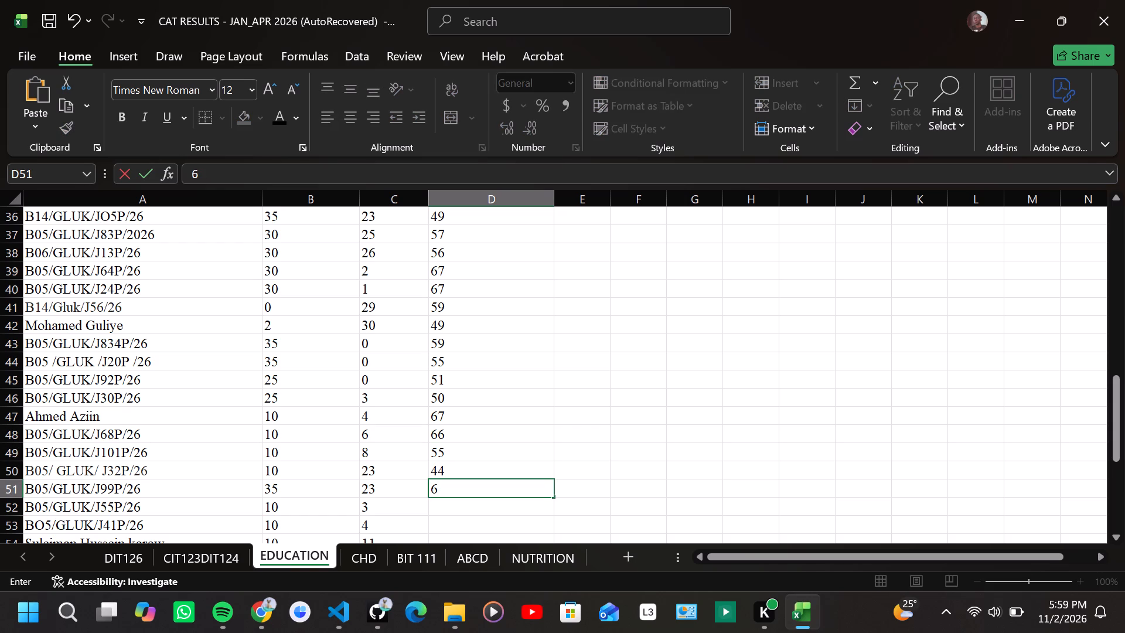
pyautogui.press('1')
pyautogui.press('Down')
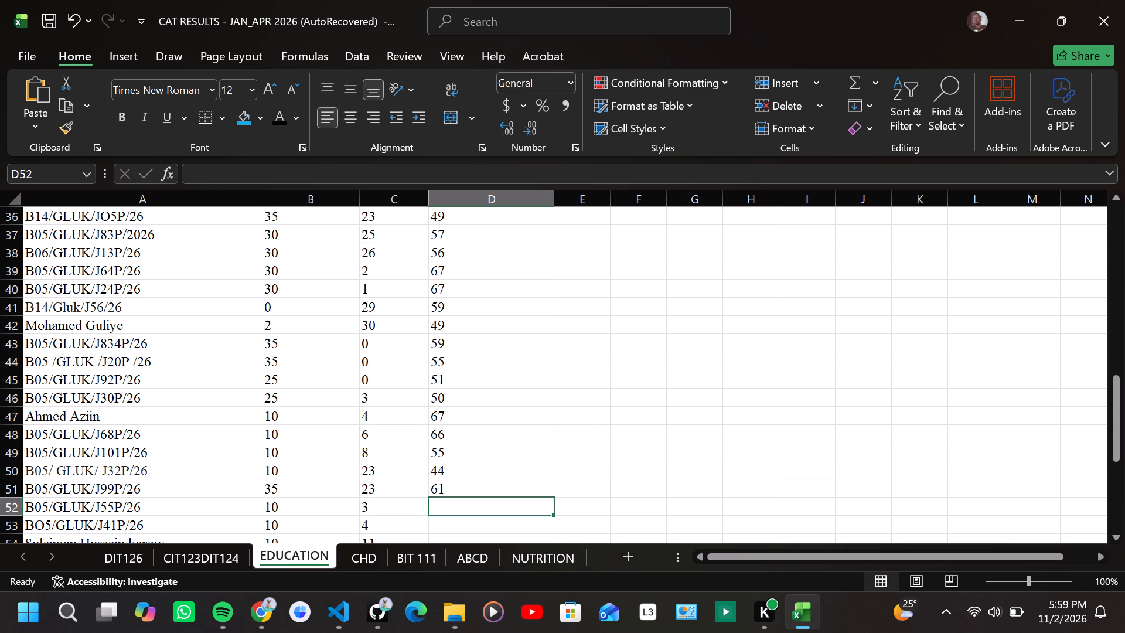
pyautogui.write('50')
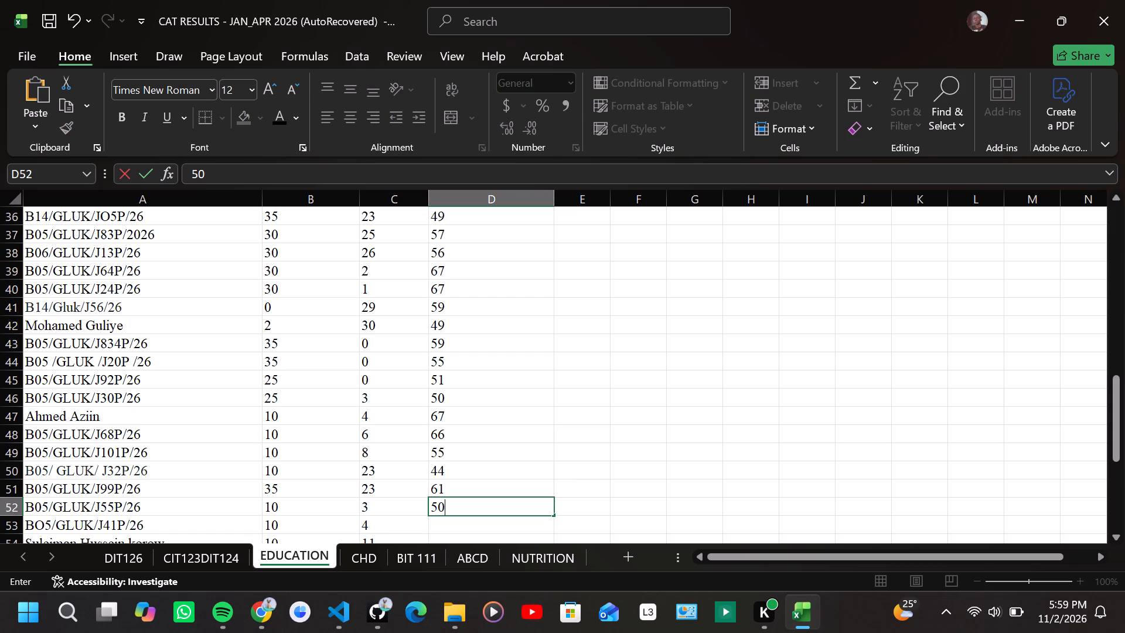
pyautogui.press('Down')
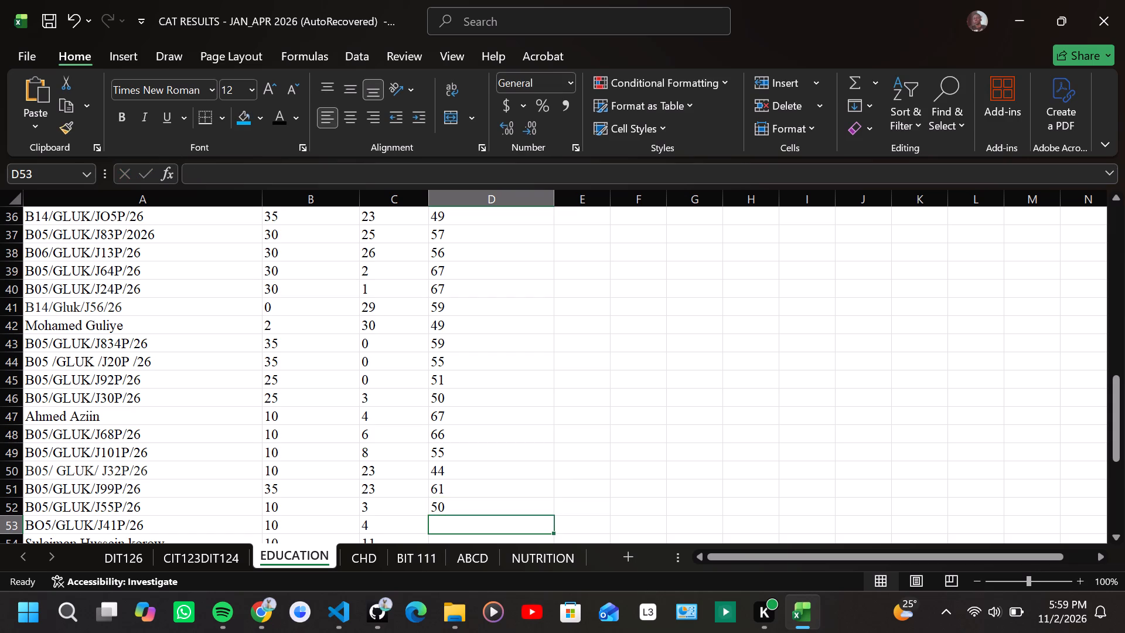
pyautogui.write('65')
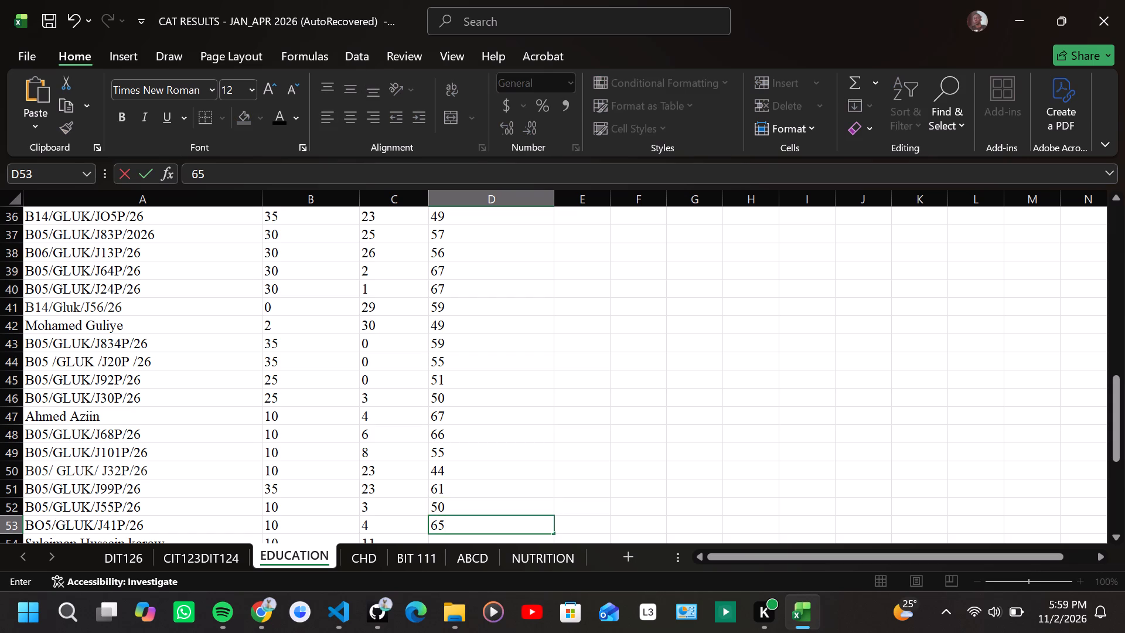
pyautogui.press('Down')
# Enter the EXAM marks 12, 12 and 34 in cells D54 to D56.
pyautogui.write('12')
pyautogui.press('Down')
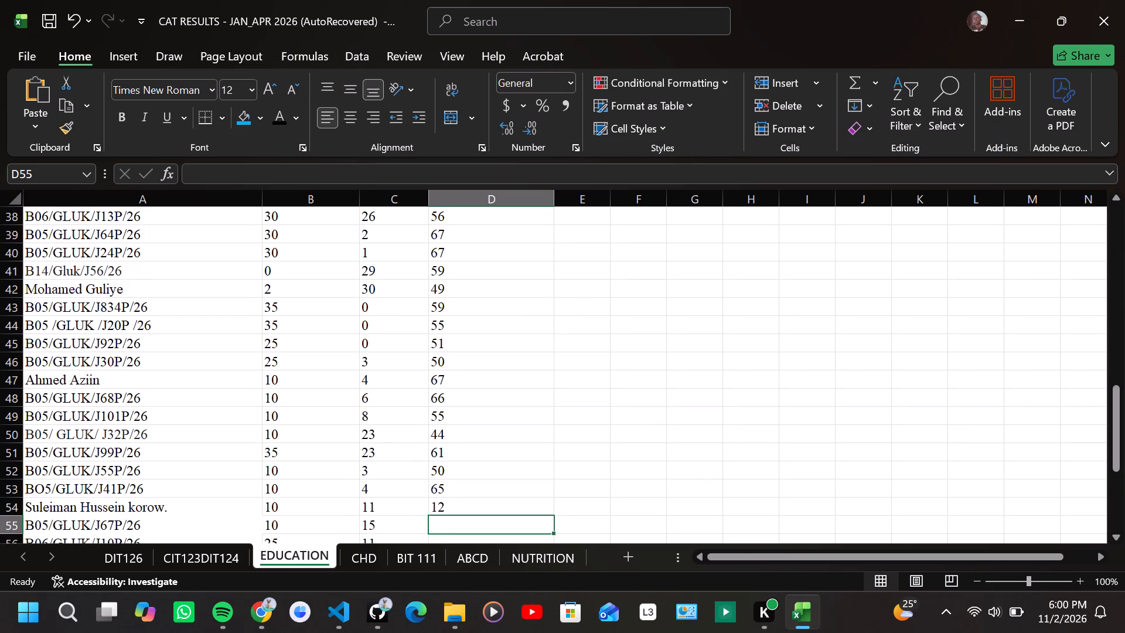
pyautogui.write('12')
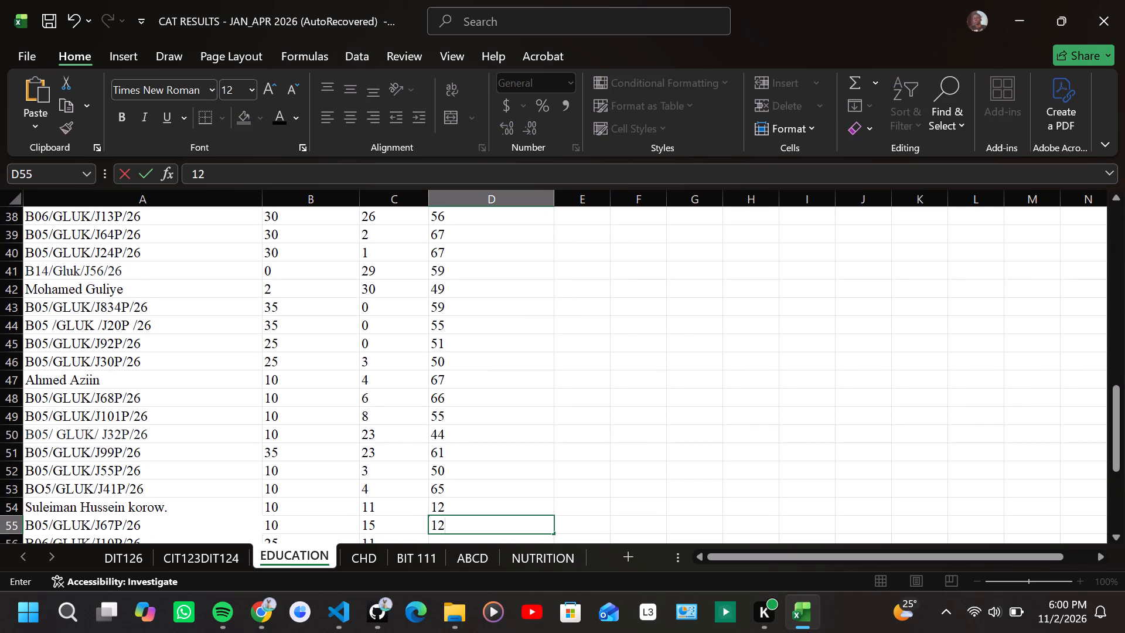
pyautogui.press('Down')
pyautogui.write('34')
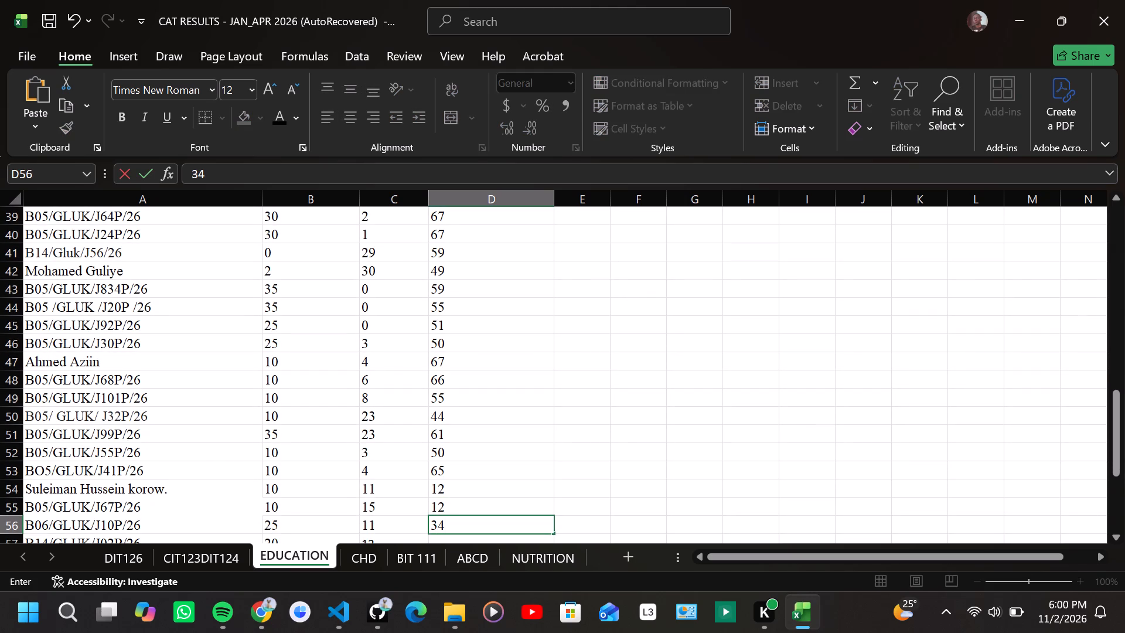
pyautogui.press('Down')
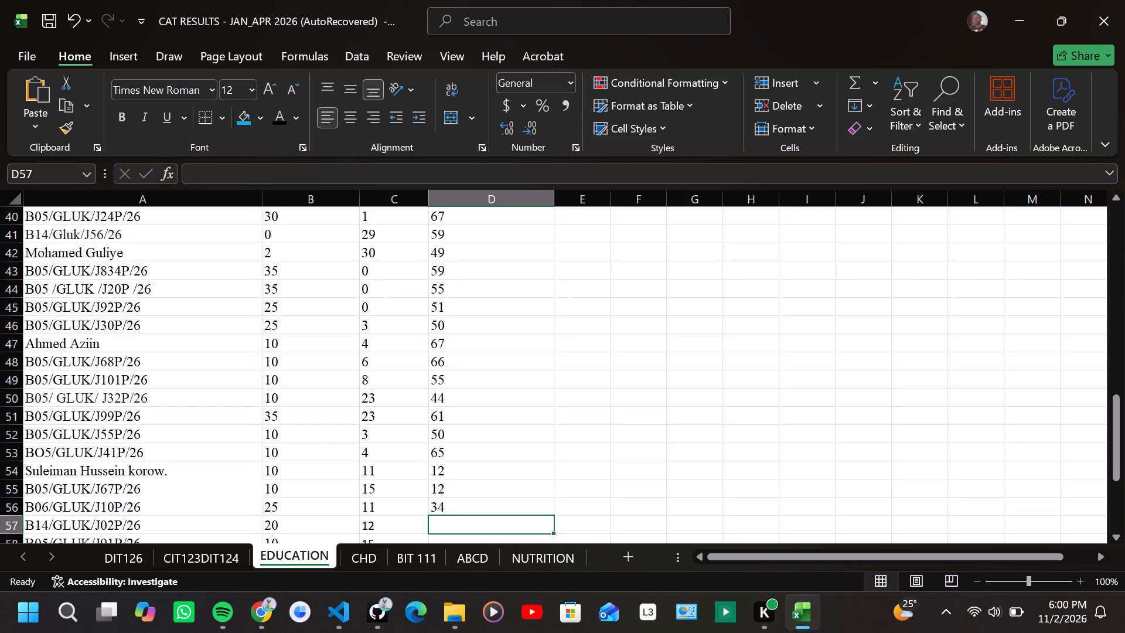
# Enter the EXAM marks 0, 56 and 70 in cells D57 to D59.
pyautogui.scroll(-2, 450, 484)
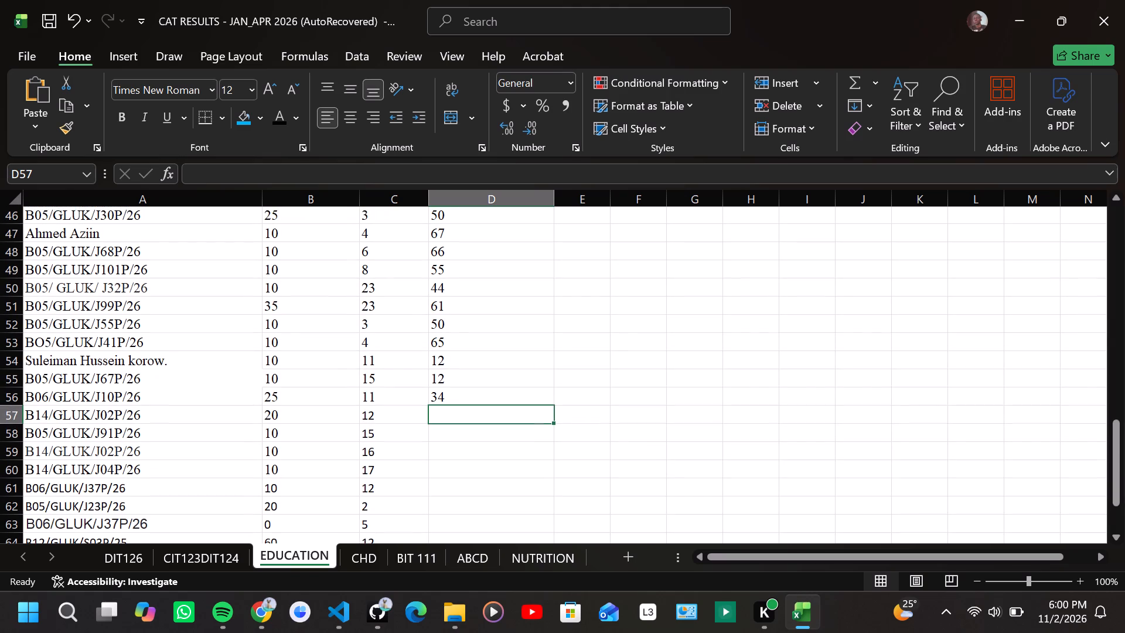
pyautogui.press('0')
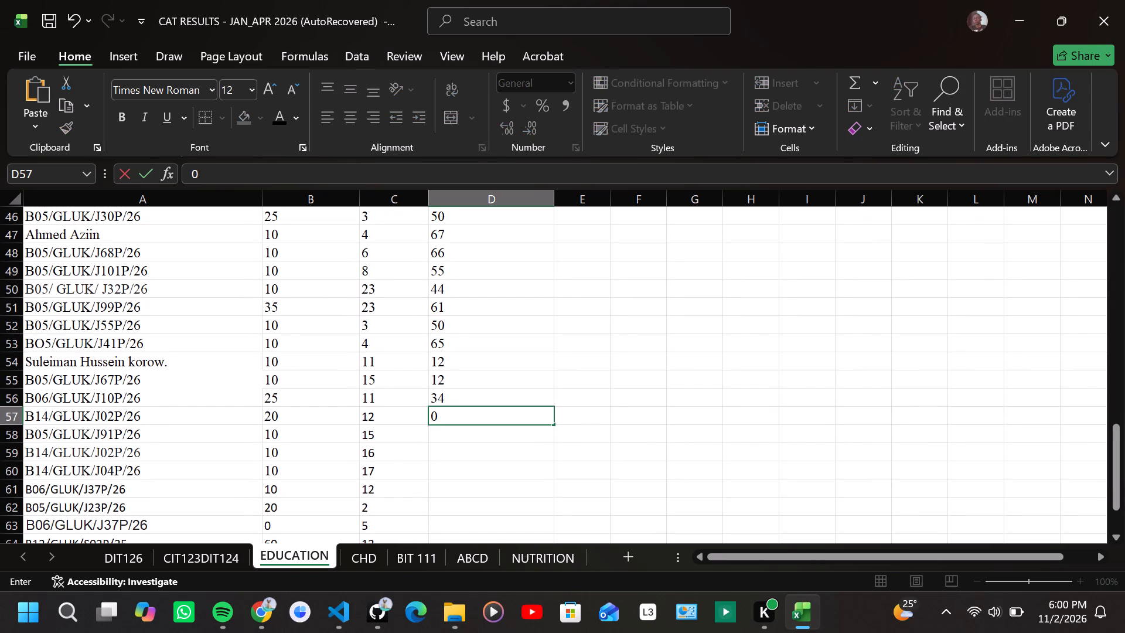
pyautogui.press('Down')
pyautogui.write('56')
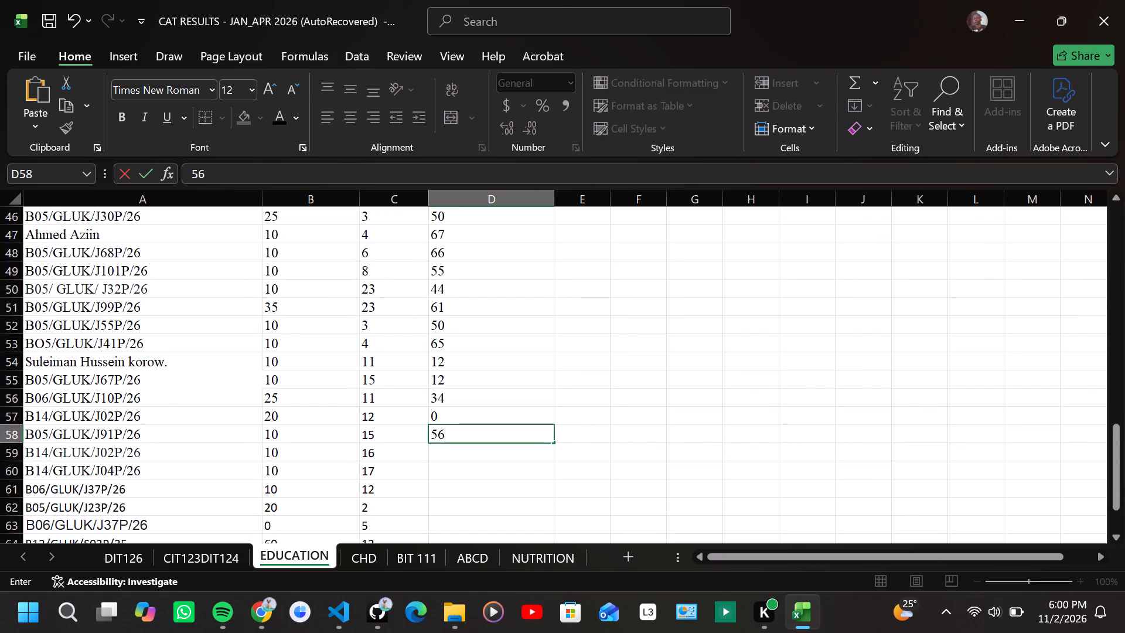
pyautogui.press('Down')
pyautogui.write('76')
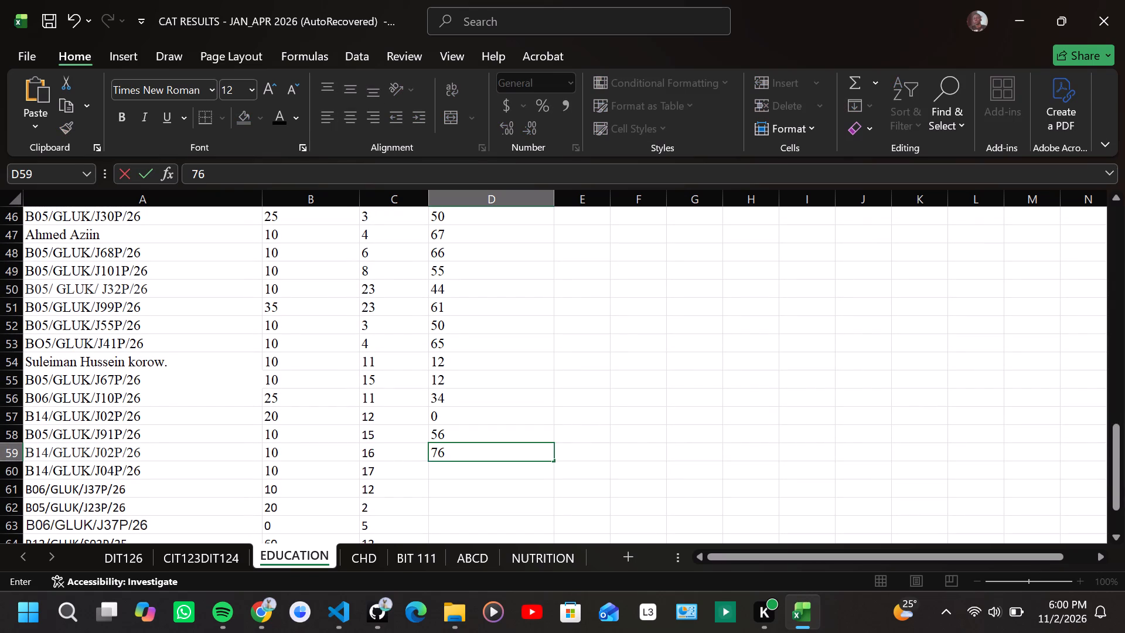
pyautogui.press('BackSpace')
pyautogui.press('0')
pyautogui.press('Down')
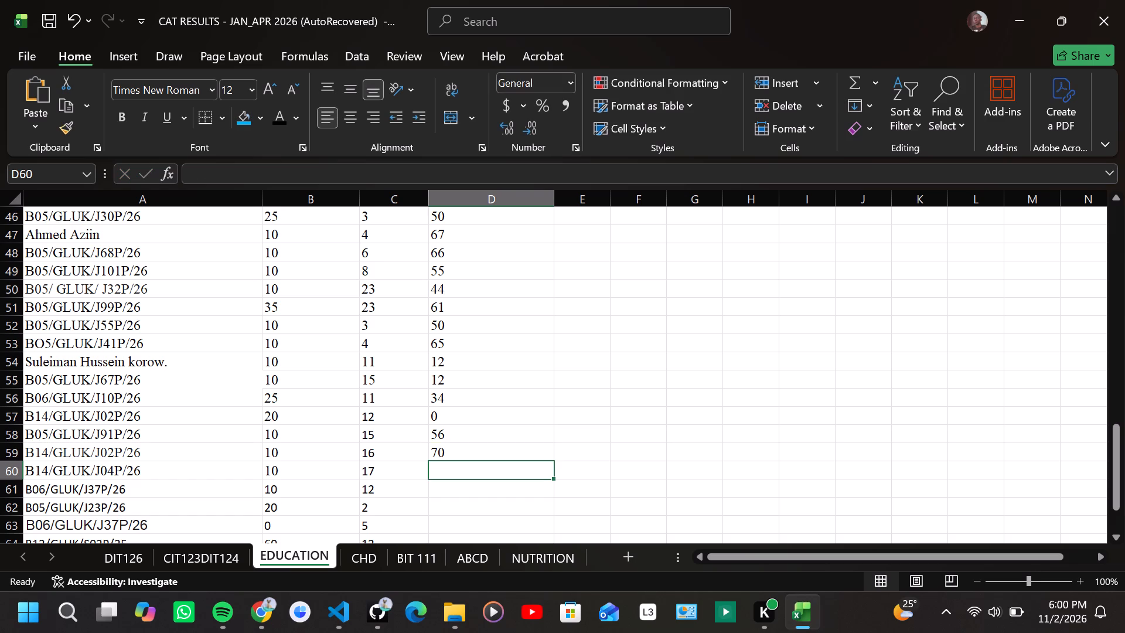
# Enter the EXAM marks 45, 67 and 55 in cells D60 to D62.
pyautogui.write('45')
pyautogui.press('Down')
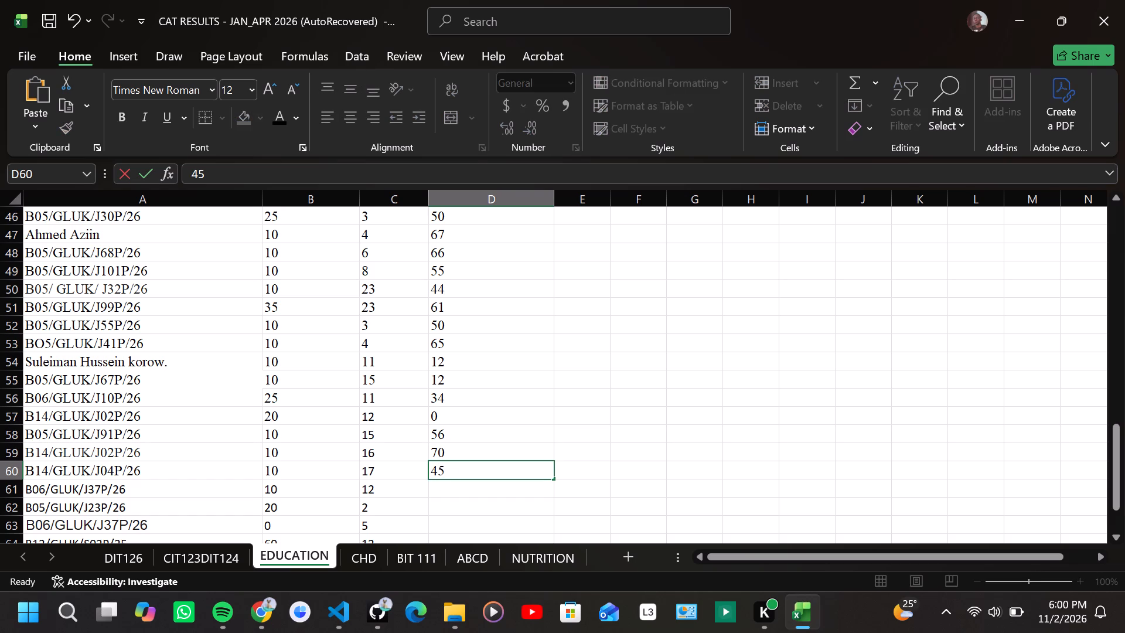
pyautogui.write('67')
pyautogui.press('Down')
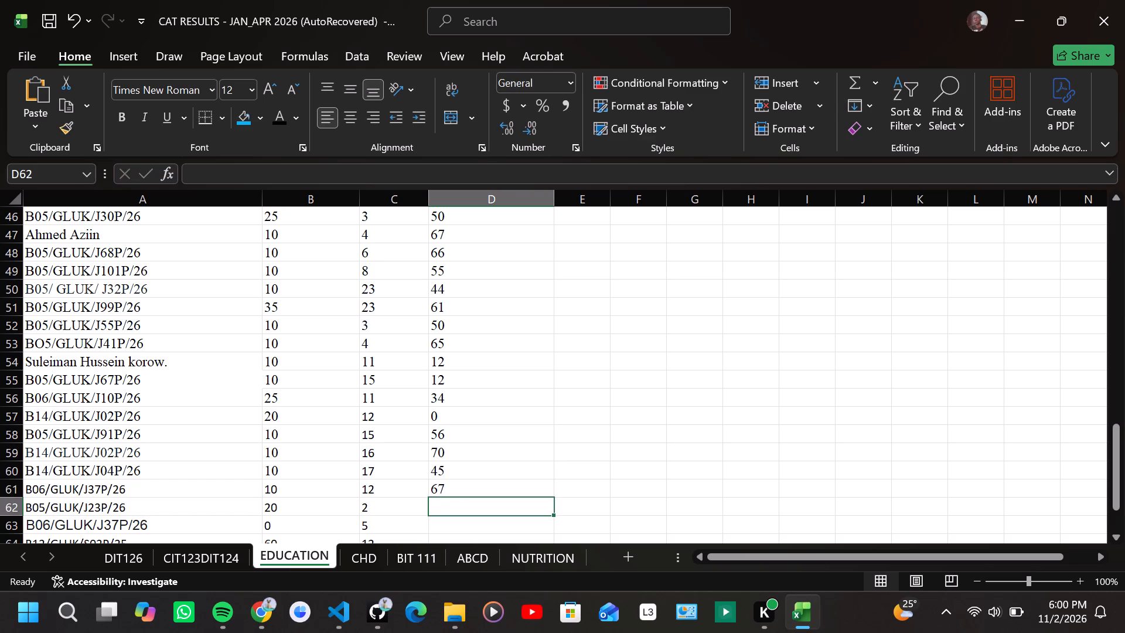
pyautogui.press('7')
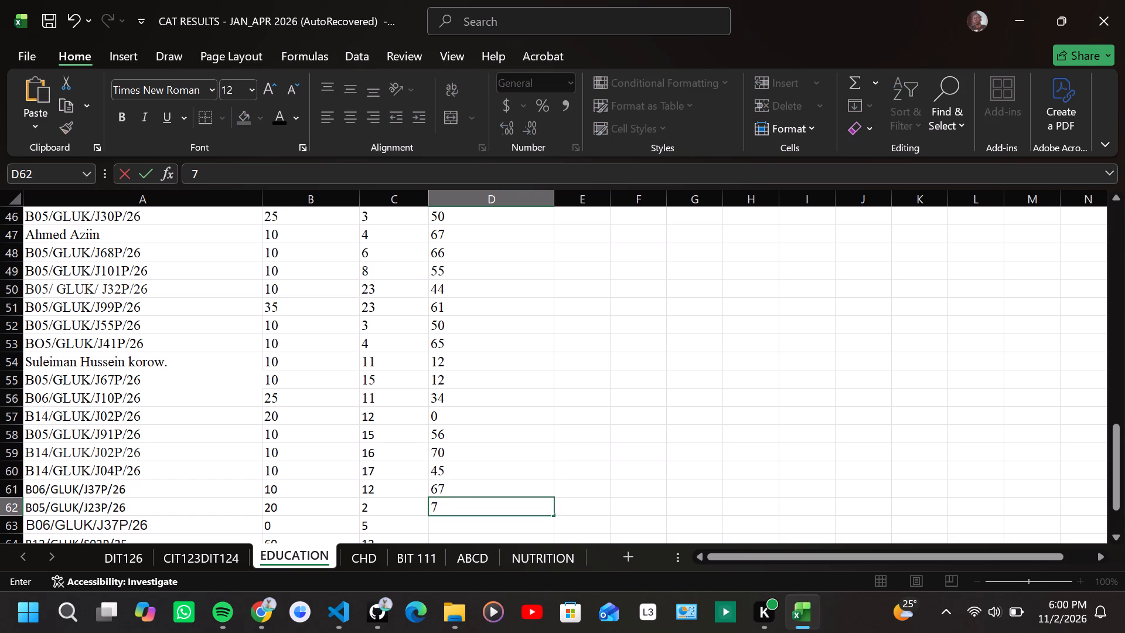
pyautogui.press('BackSpace')
pyautogui.press('5')
pyautogui.press('5')
pyautogui.press('Down')
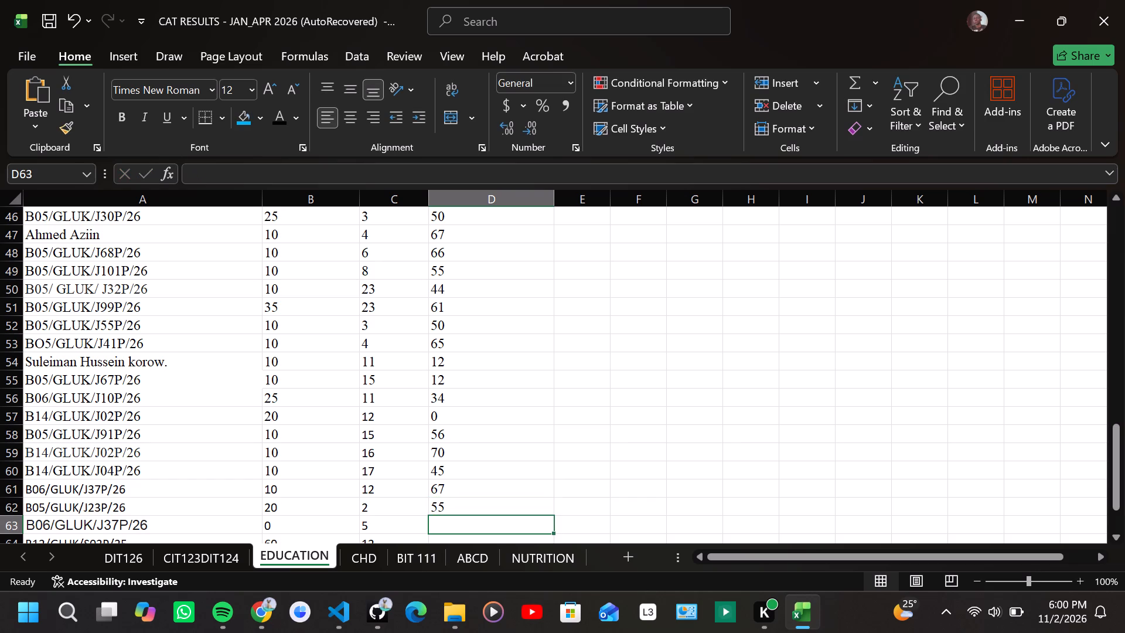
# Enter the EXAM marks 34, 45, 67, 49 and 67 in cells D63 to D67.
pyautogui.scroll(-1, 450, 484)
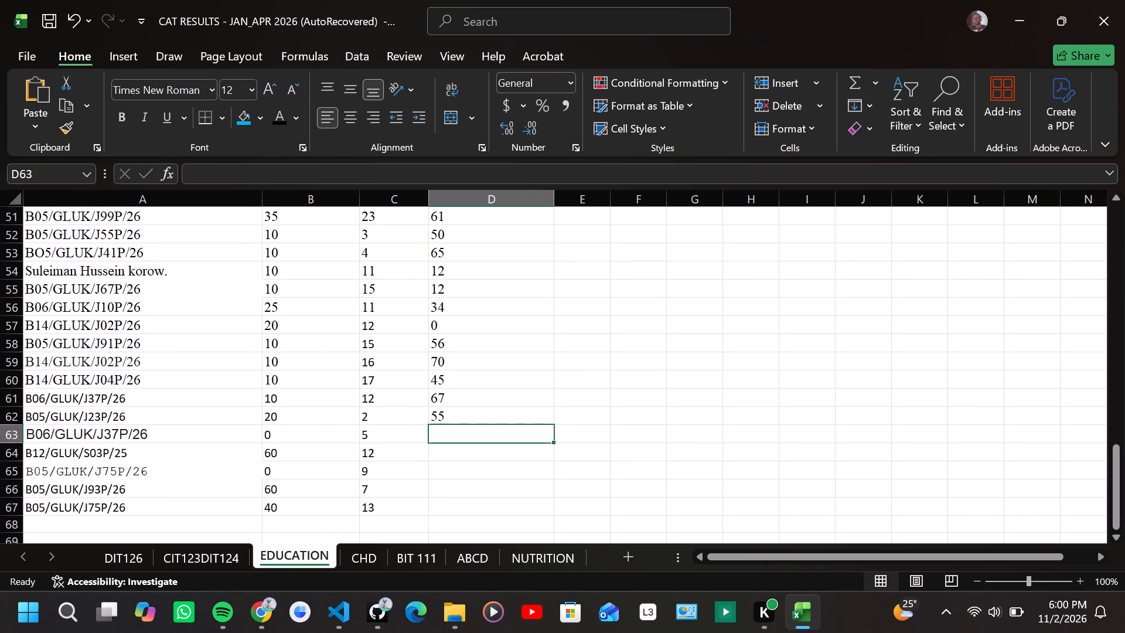
pyautogui.write('34')
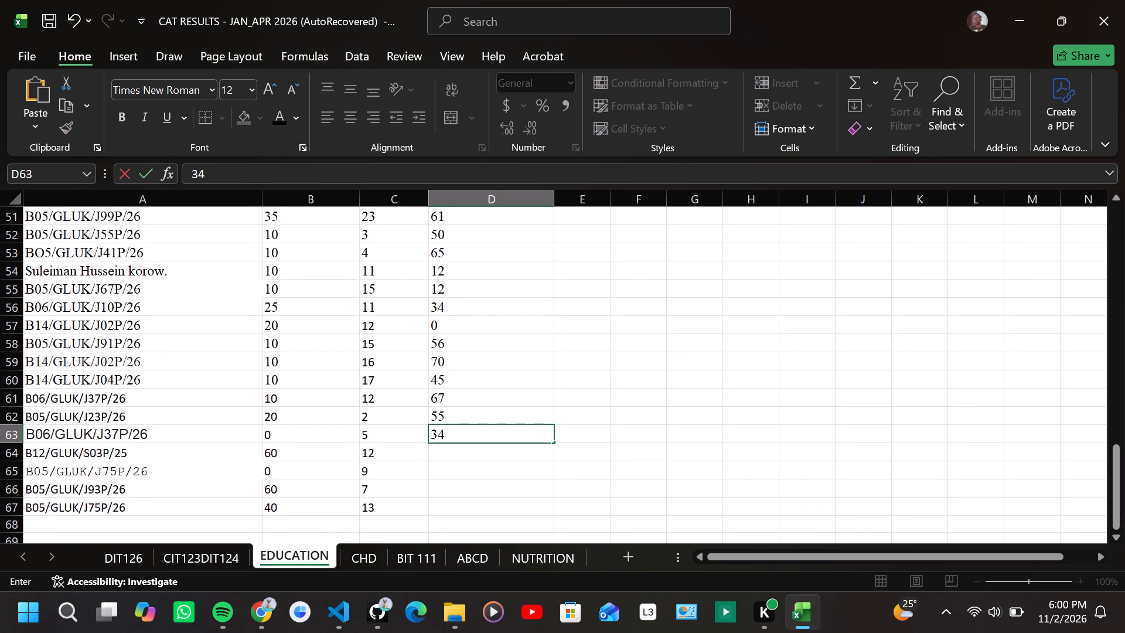
pyautogui.press('Down')
pyautogui.write('45')
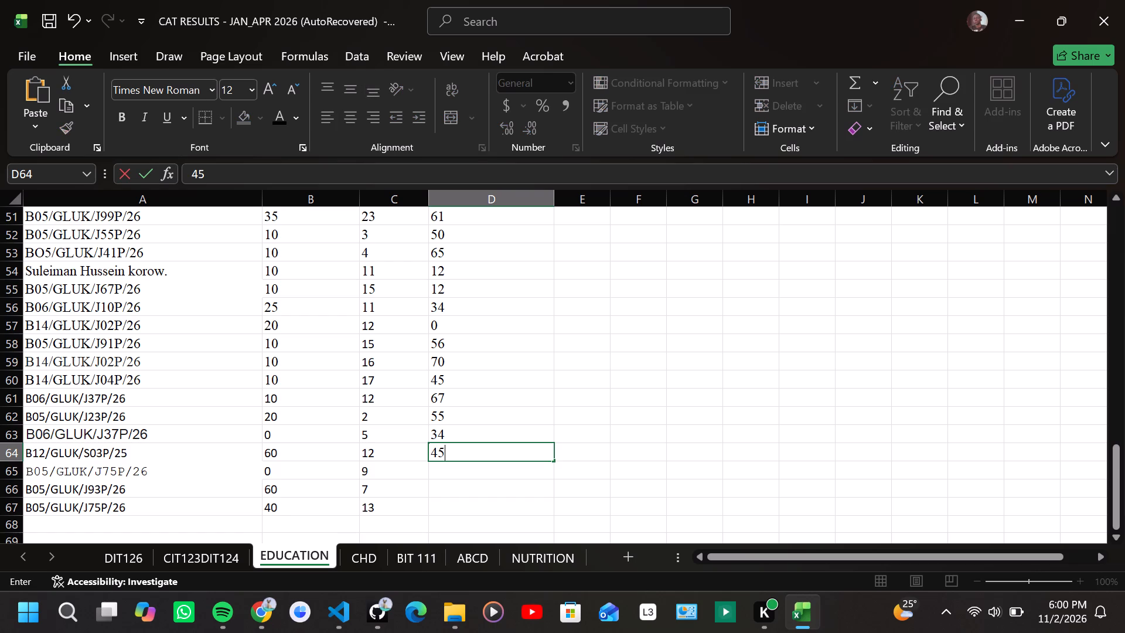
pyautogui.press('Down')
pyautogui.write('67')
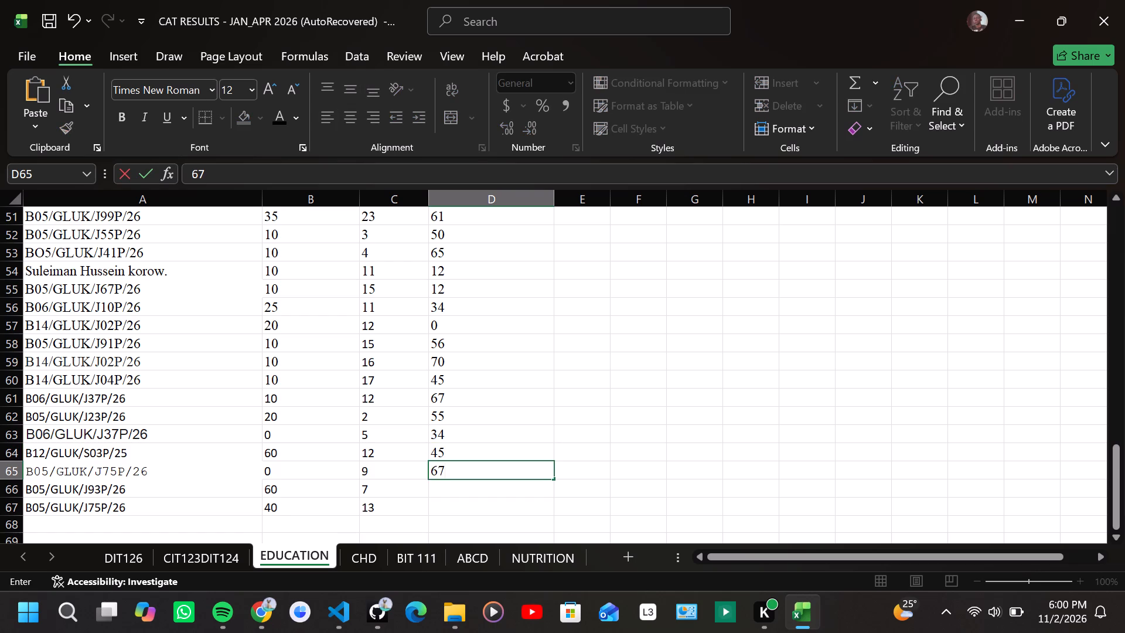
pyautogui.press('Down')
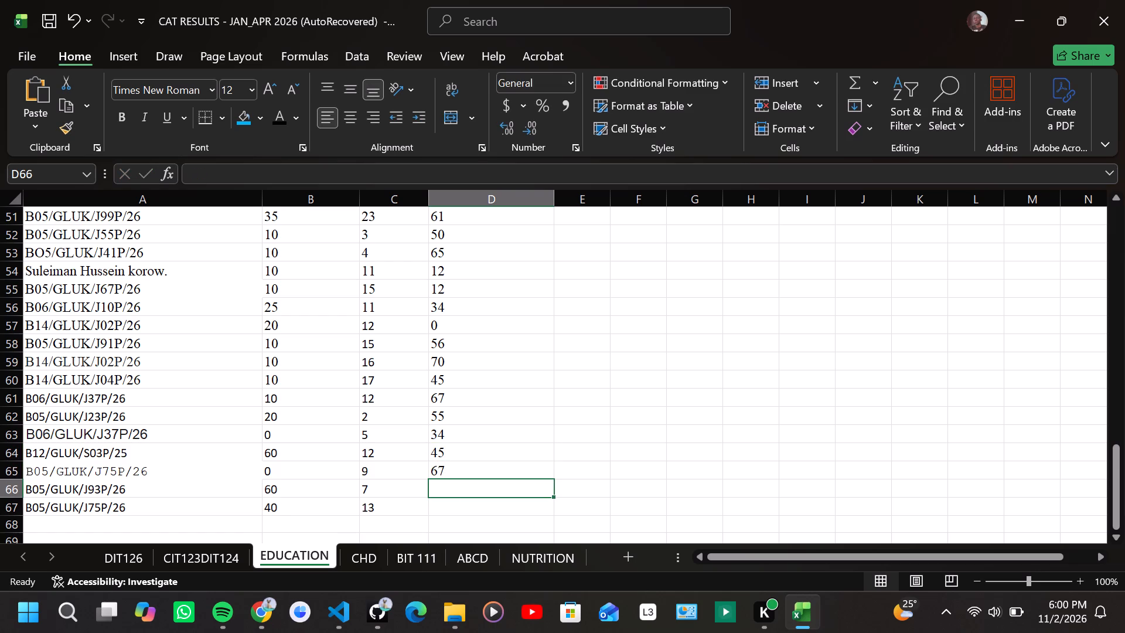
pyautogui.press('4')
pyautogui.press('9')
pyautogui.press('Down')
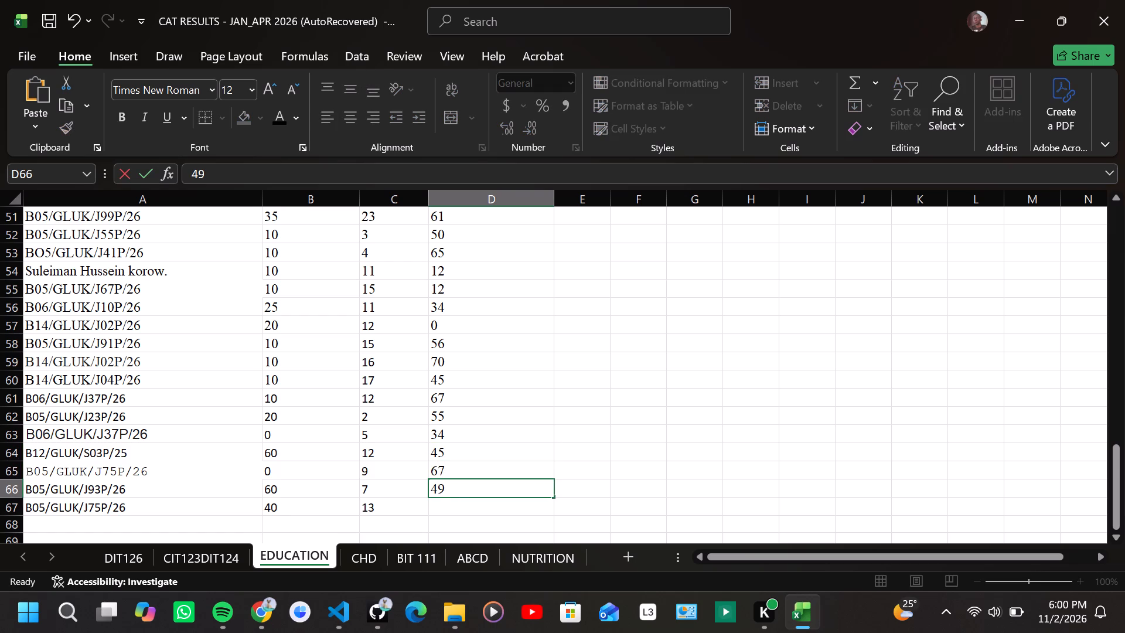
pyautogui.write('67')
# Save the CAT RESULTS workbook with the completed EXAM marks.
pyautogui.scroll(-1, 450, 484)
pyautogui.scroll(1, 450, 484)
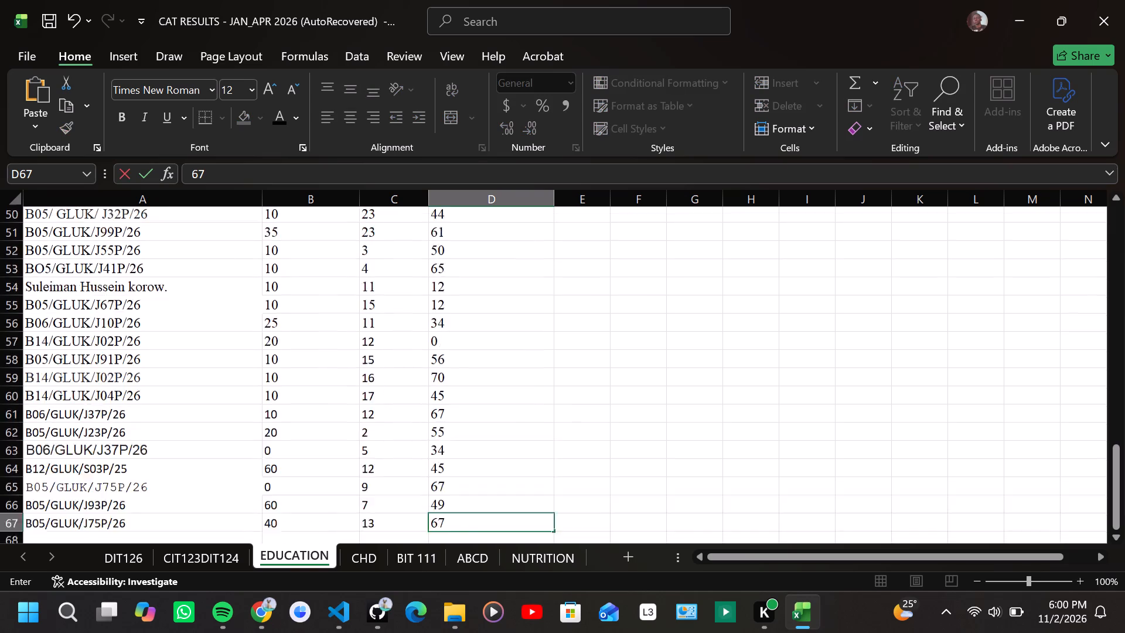
pyautogui.scroll(2, 450, 484)
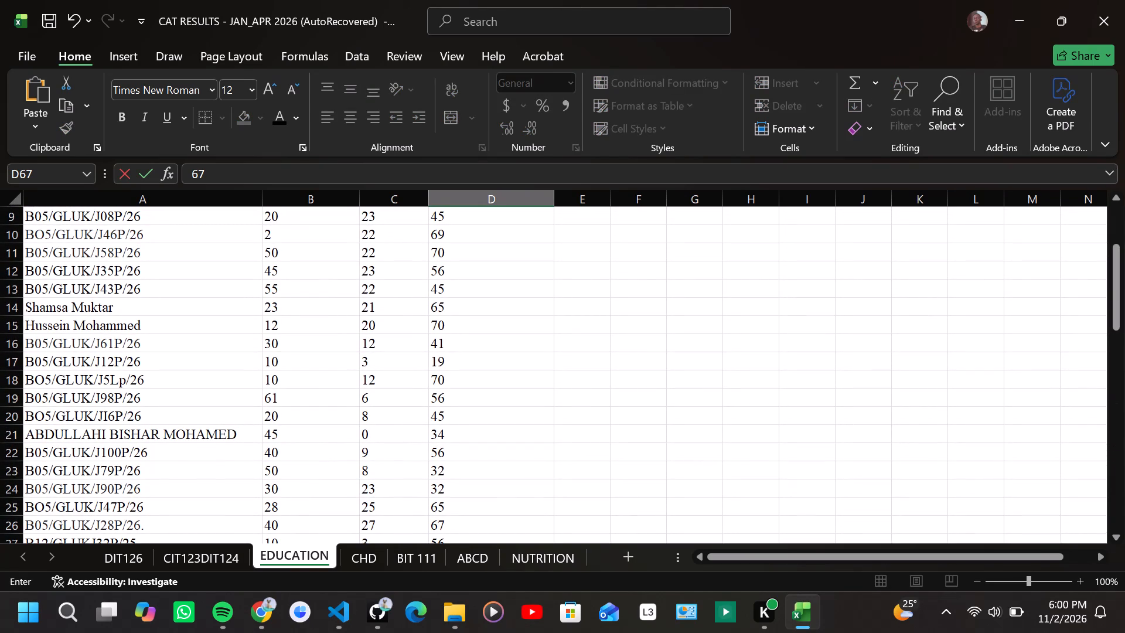
pyautogui.hotkey('ctrl', 's')
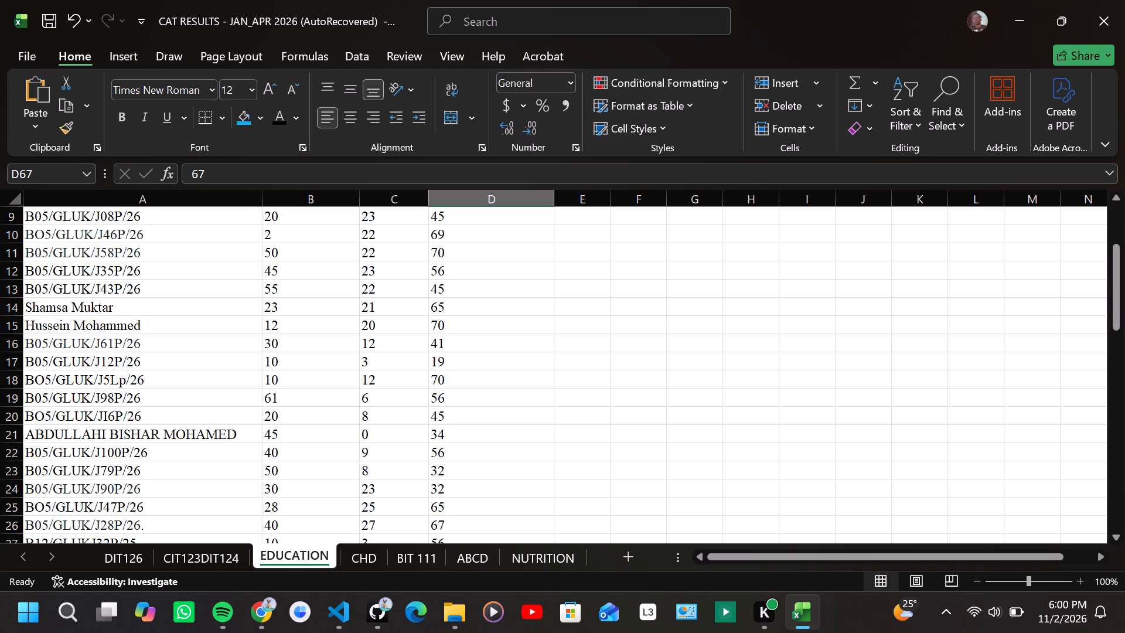
pyautogui.click(22, 55)
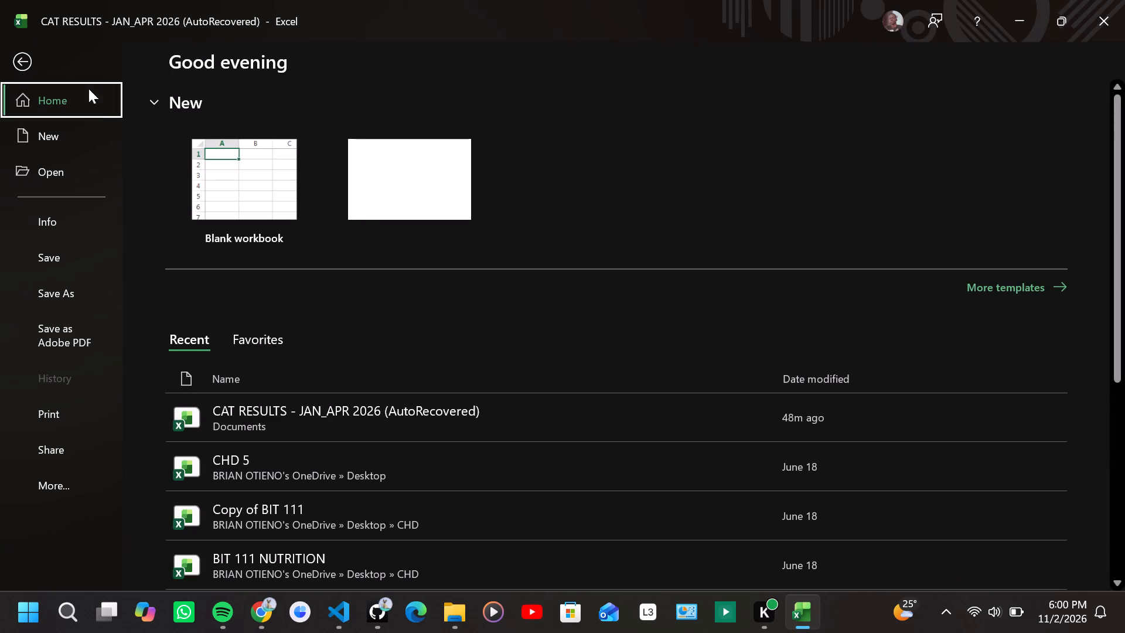
pyautogui.click(56, 261)
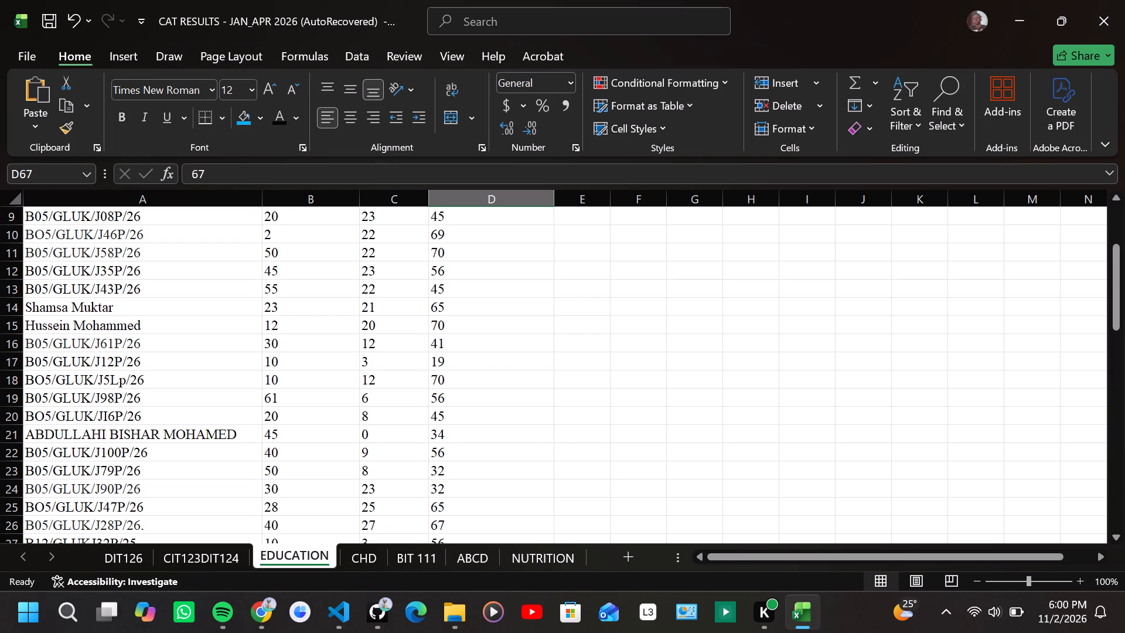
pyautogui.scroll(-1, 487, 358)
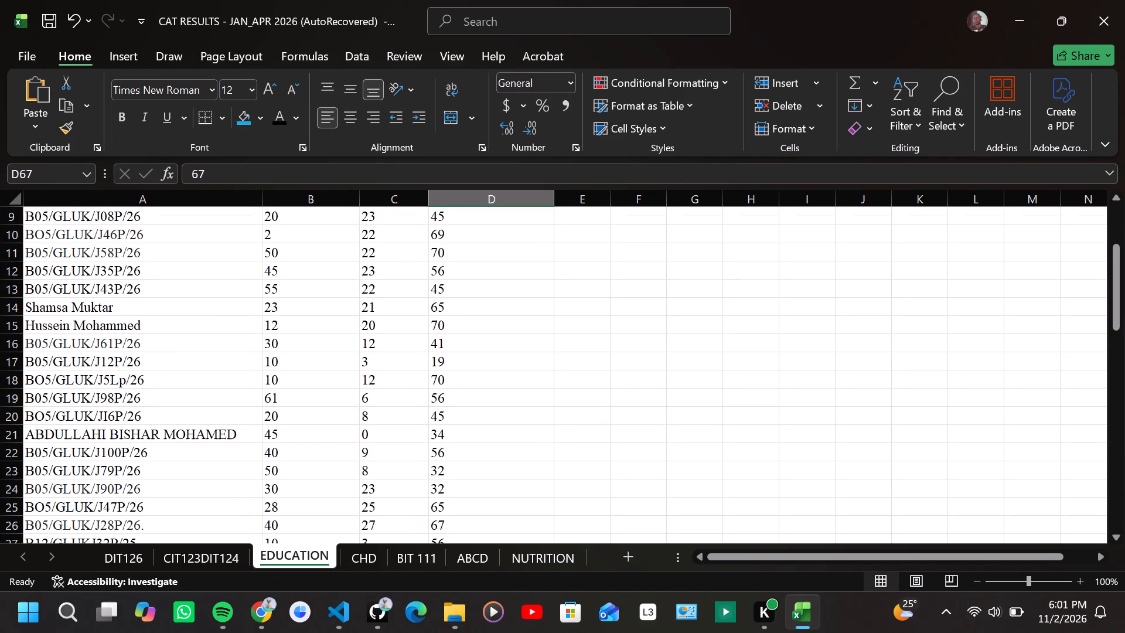
# Change the font of the entire EDUCATION sheet to Algerian.
pyautogui.scroll(-1, 360, 464)
pyautogui.scroll(1, 360, 464)
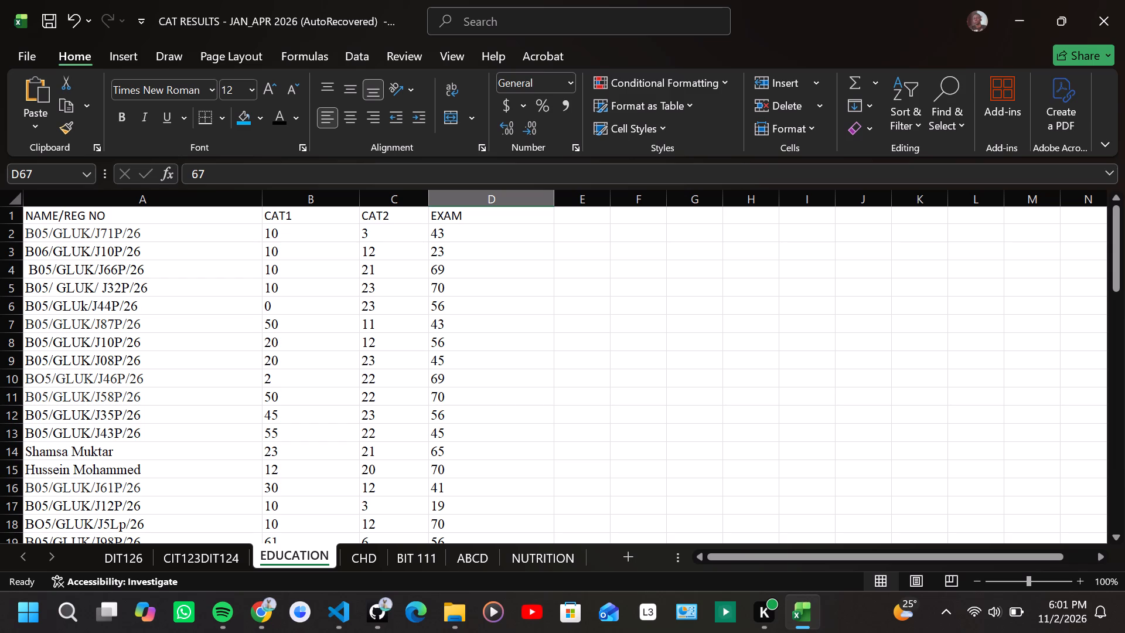
pyautogui.scroll(1, 506, 399)
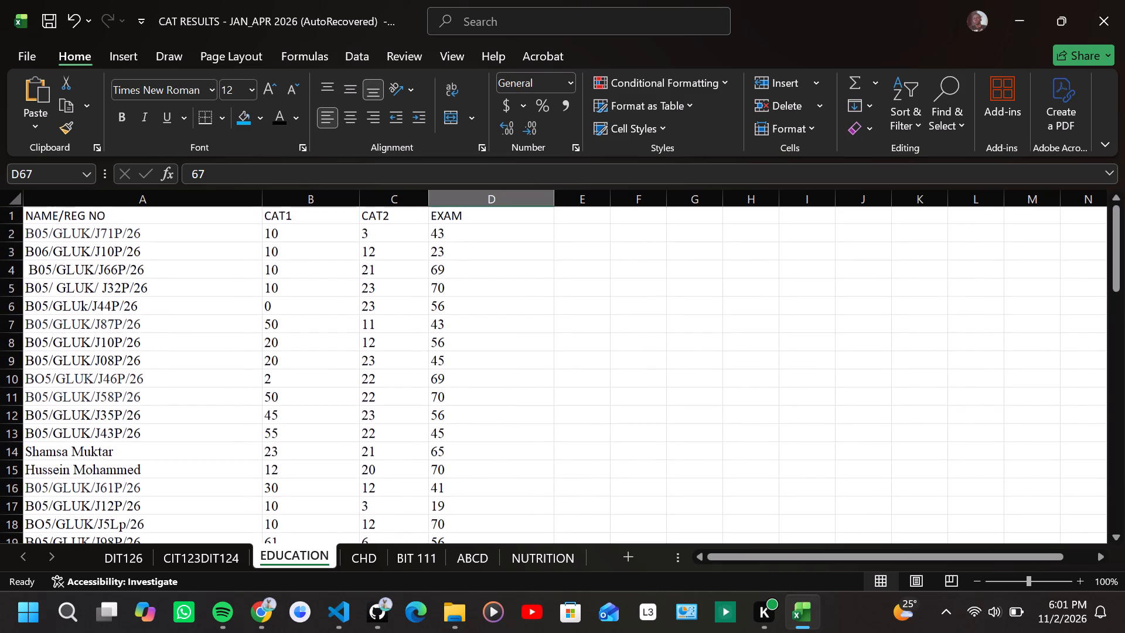
pyautogui.click(13, 217)
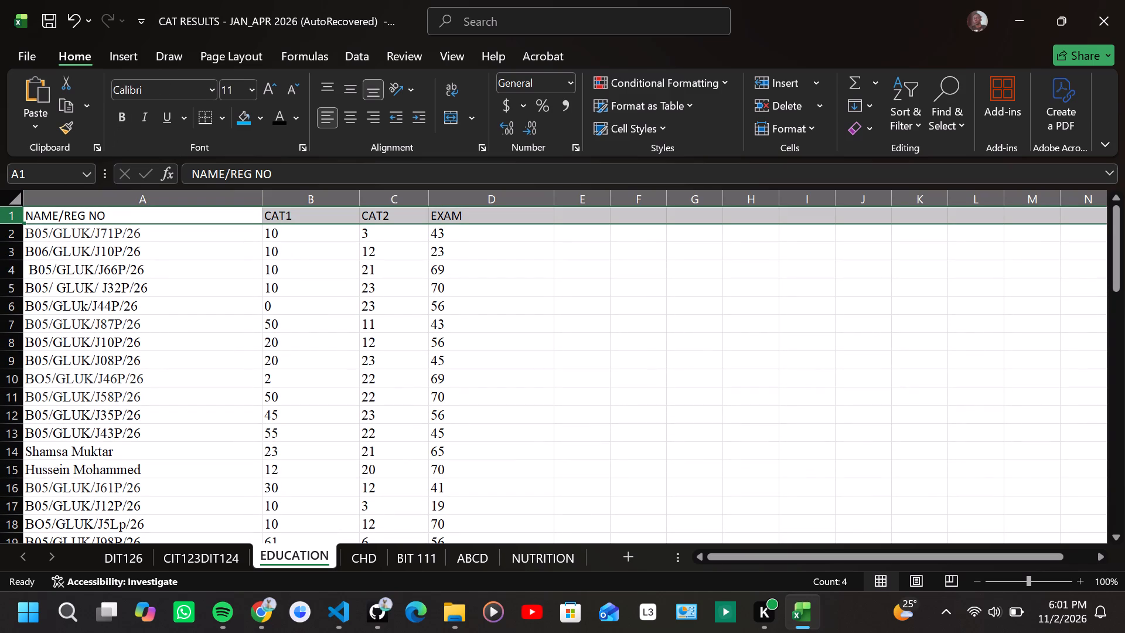
pyautogui.click(13, 203)
pyautogui.click(206, 86)
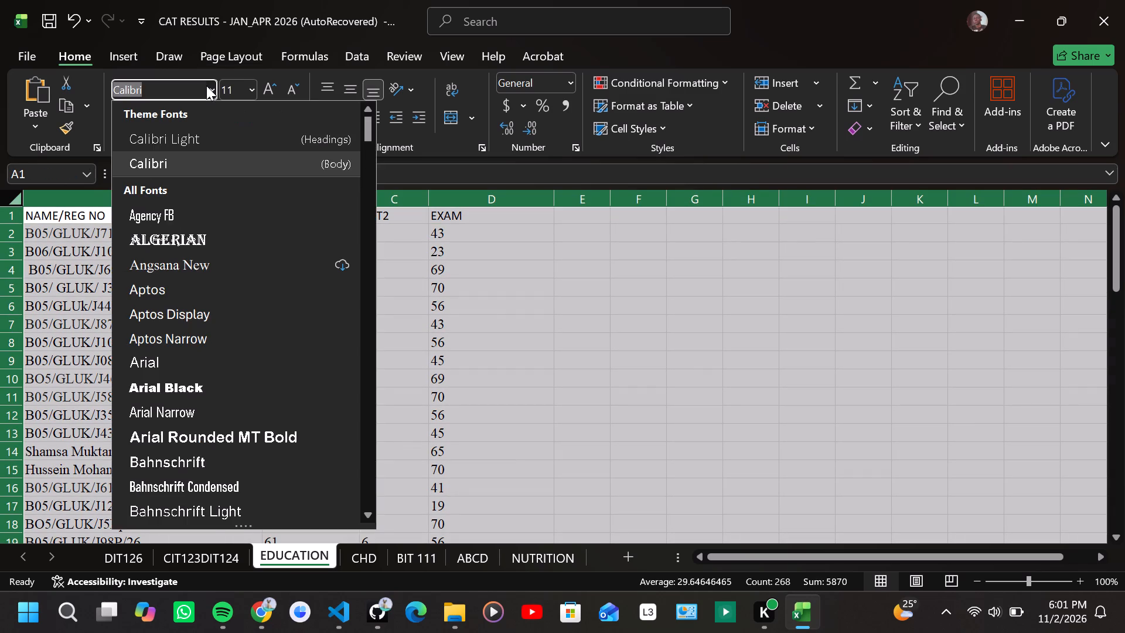
pyautogui.click(178, 239)
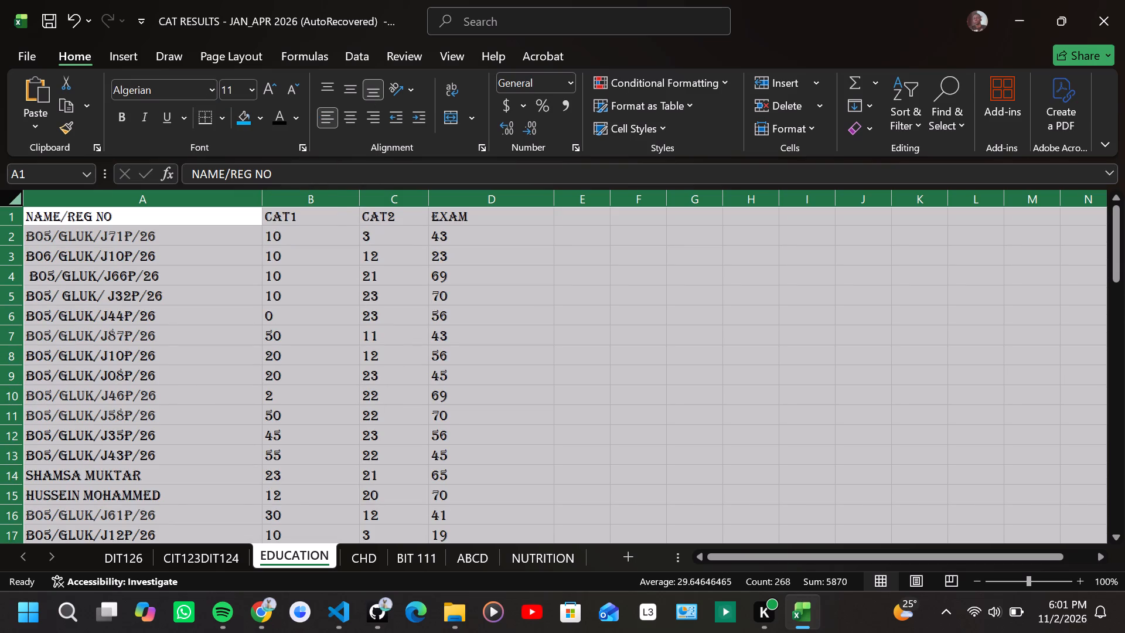
pyautogui.click(497, 264)
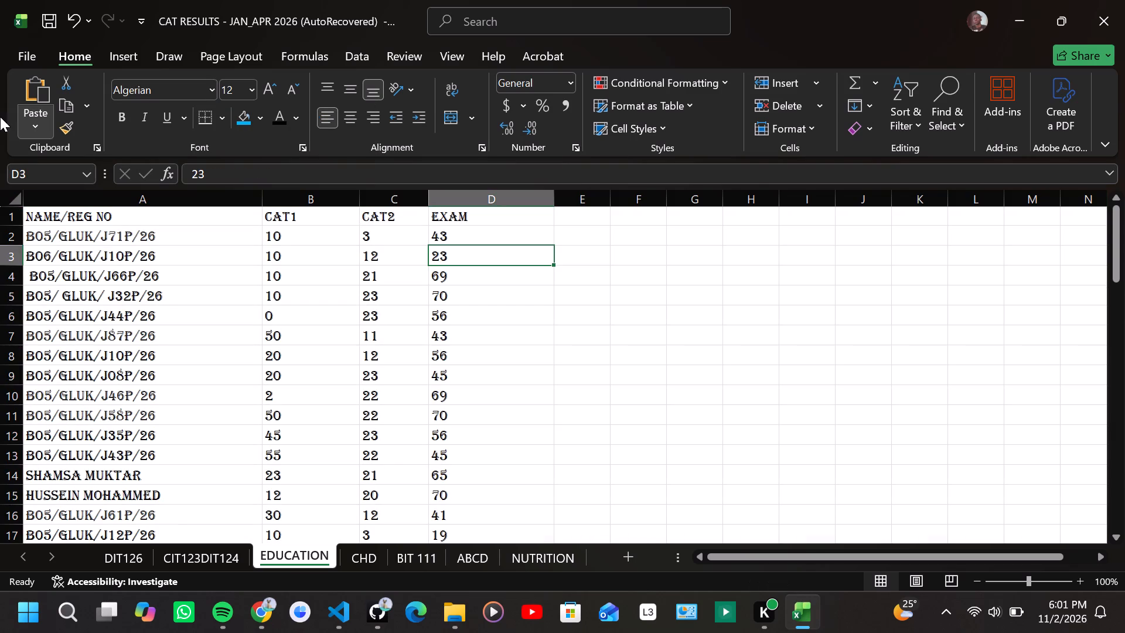
# Select the whole header row containing NAME/REG NO, CAT1, CAT2 and EXAM.
pyautogui.click(6, 219)
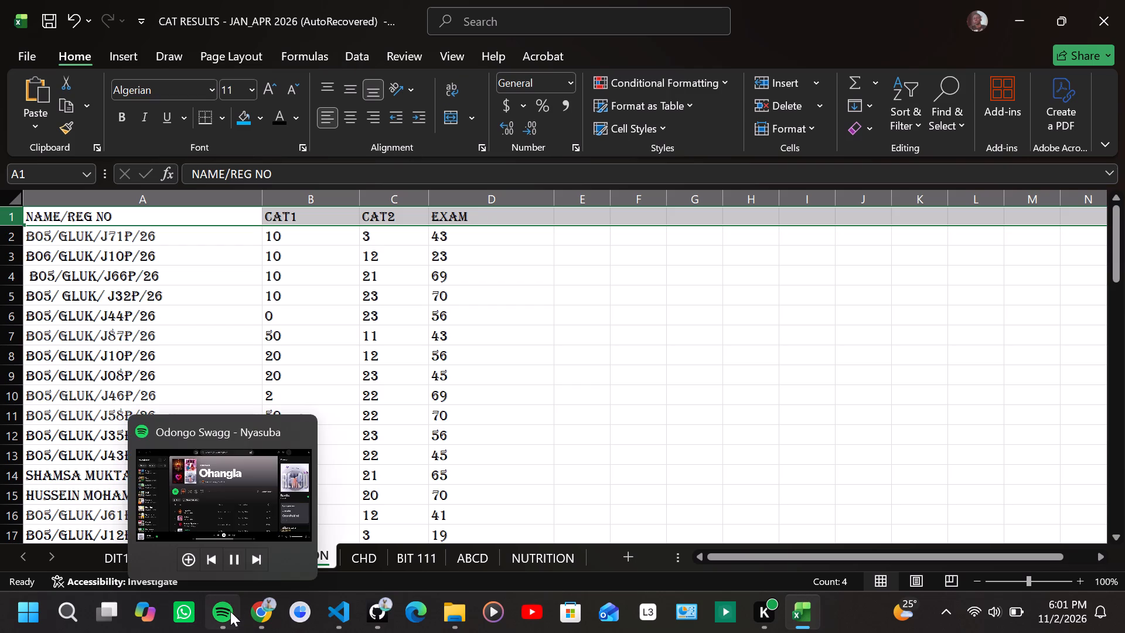
# Skip forward two tracks in the Spotify playback preview.
pyautogui.click(257, 559)
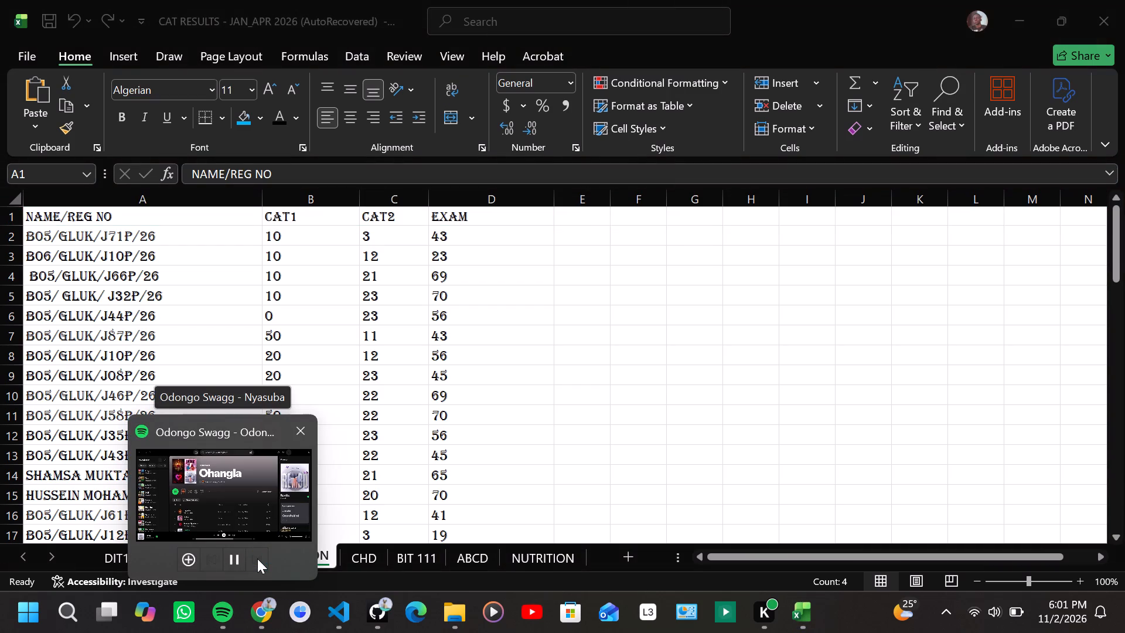
pyautogui.click(257, 559)
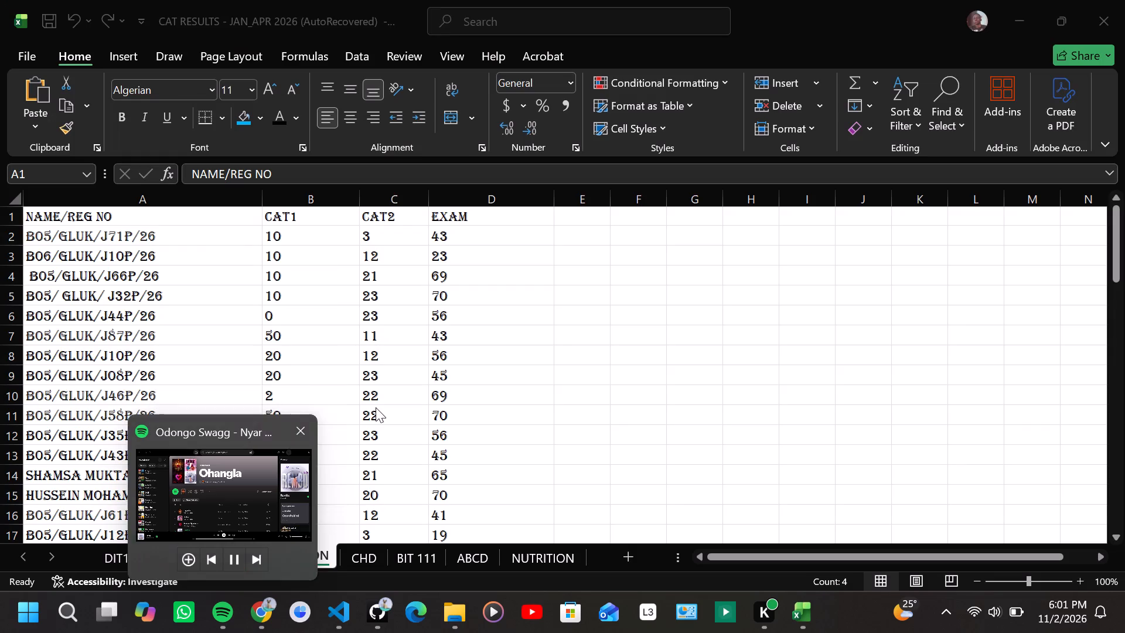
pyautogui.scroll(1, 279, 371)
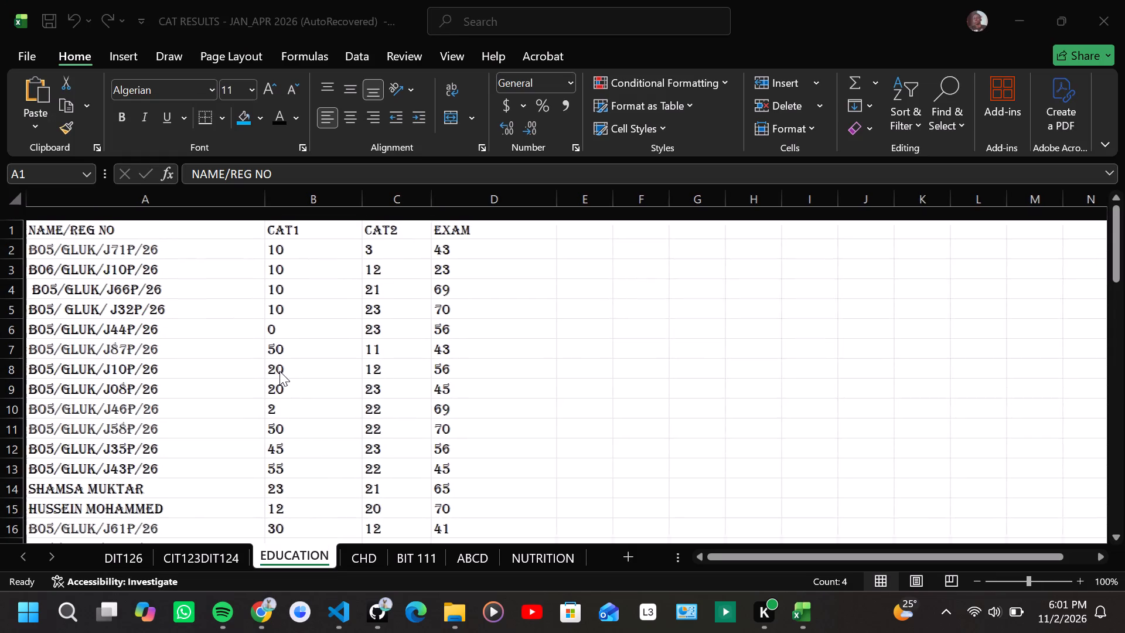
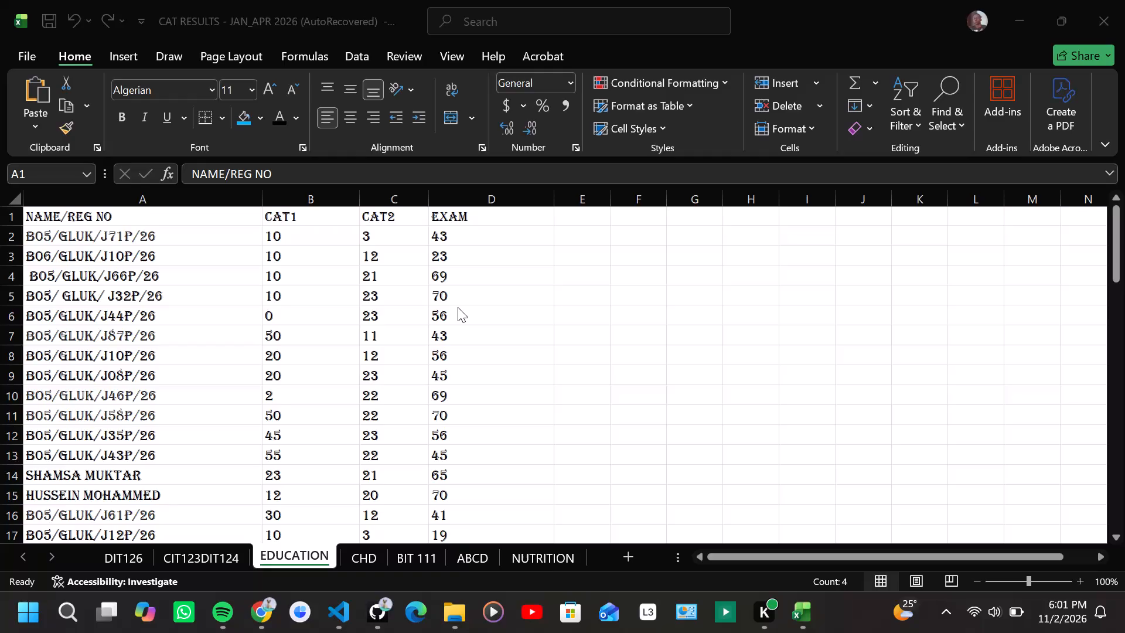
# Set the font size of the header row to 14.
pyautogui.scroll(1, 458, 307)
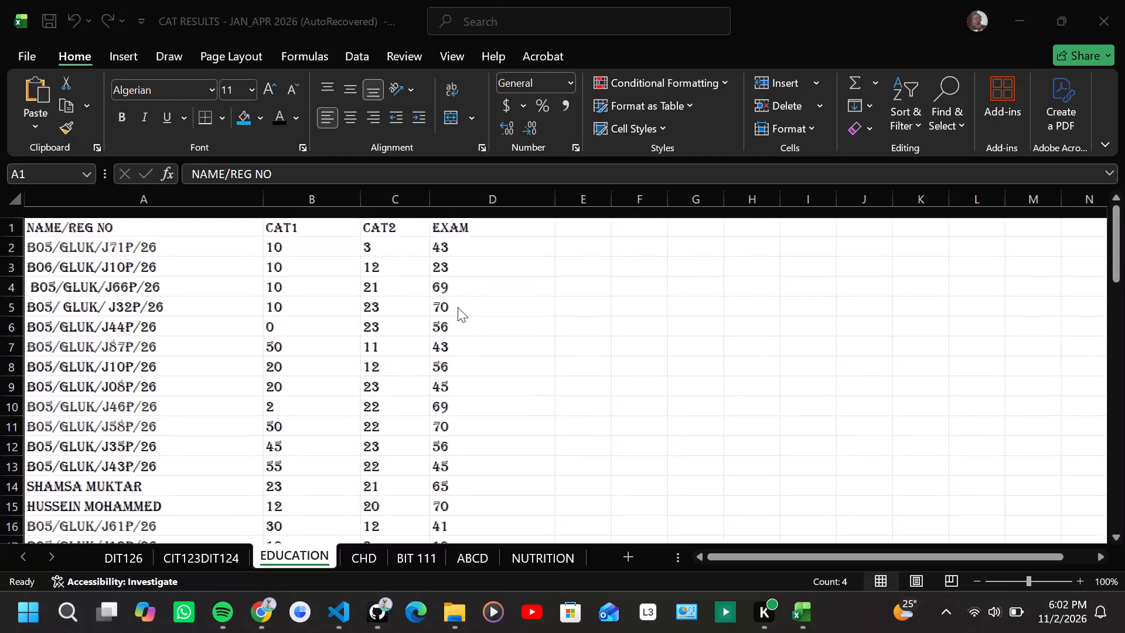
pyautogui.scroll(1, 458, 307)
pyautogui.click(2, 213)
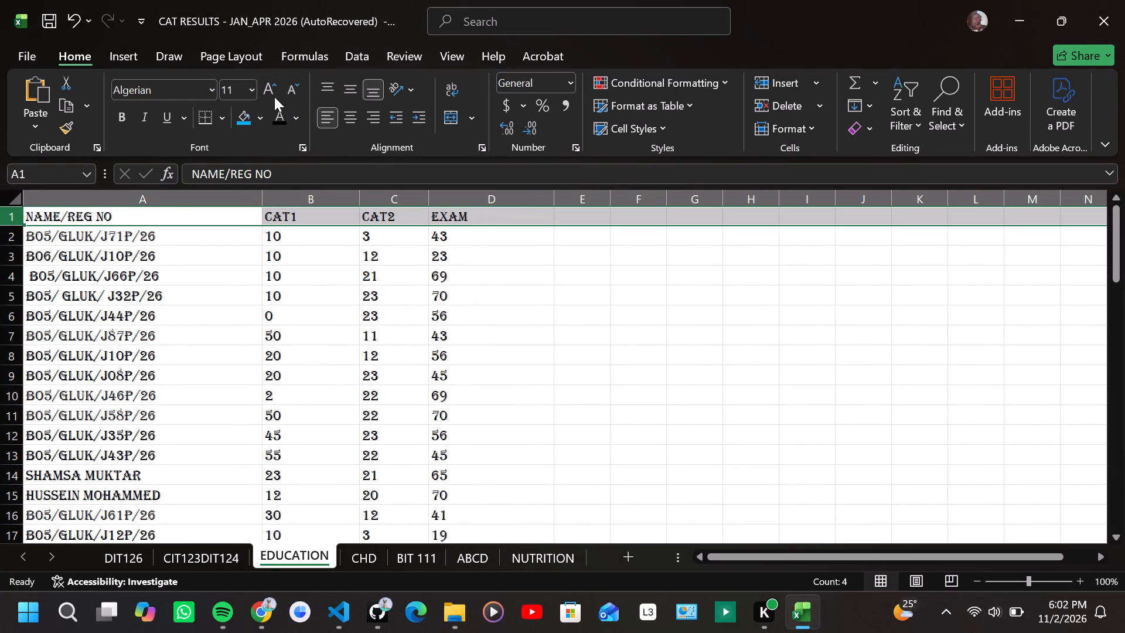
pyautogui.click(250, 88)
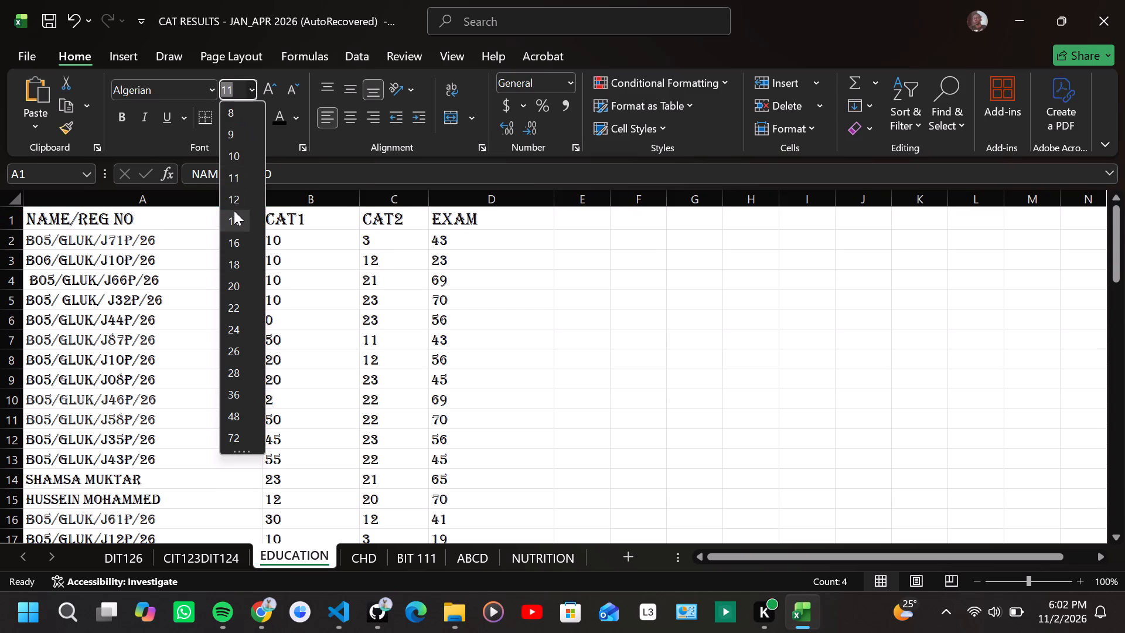
pyautogui.click(235, 222)
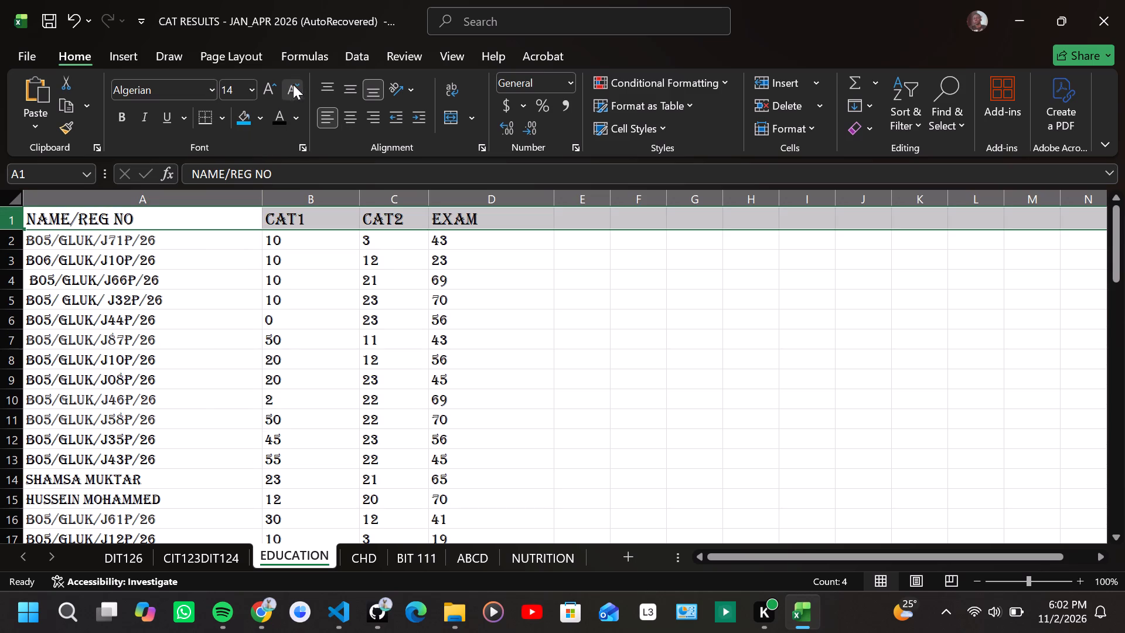
pyautogui.click(524, 270)
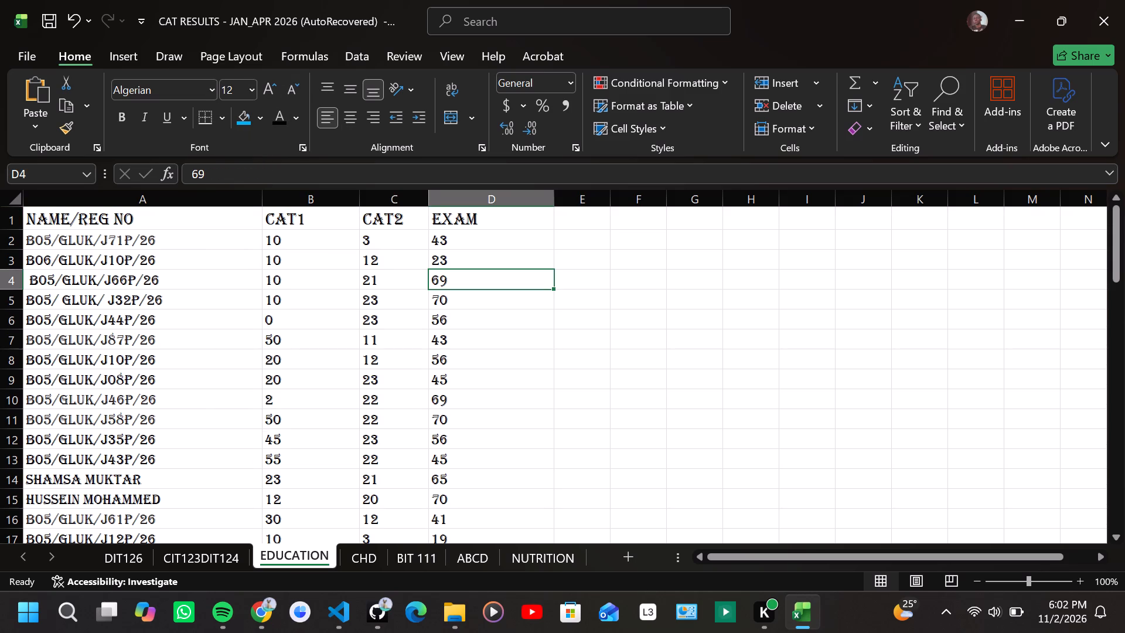
# Change the header row's font colour to the green theme colour.
pyautogui.click(11, 221)
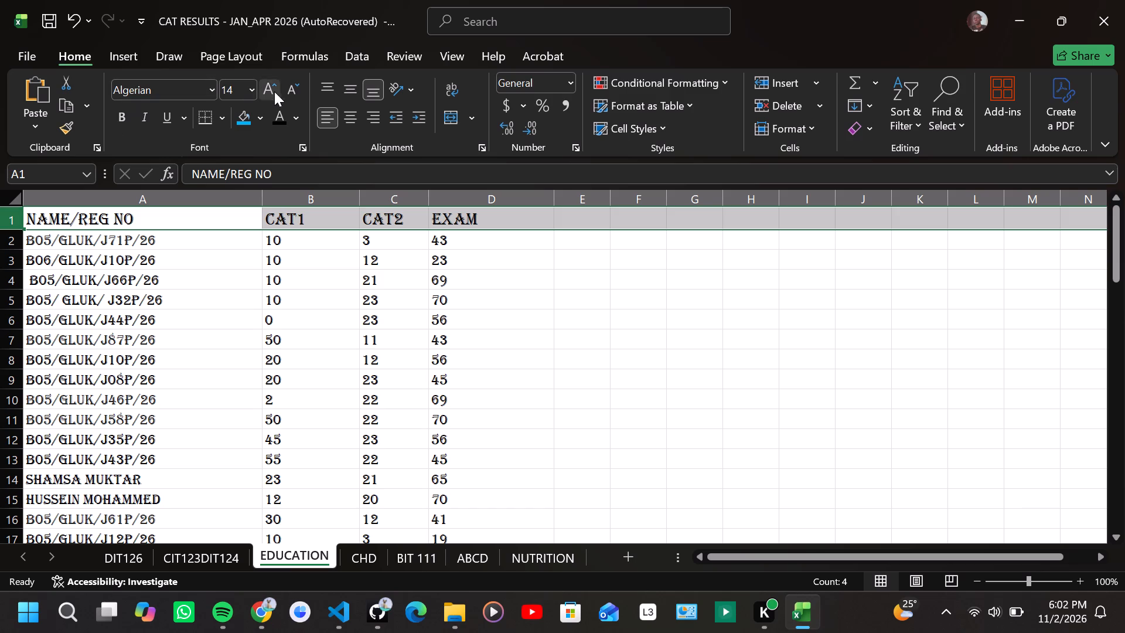
pyautogui.click(294, 122)
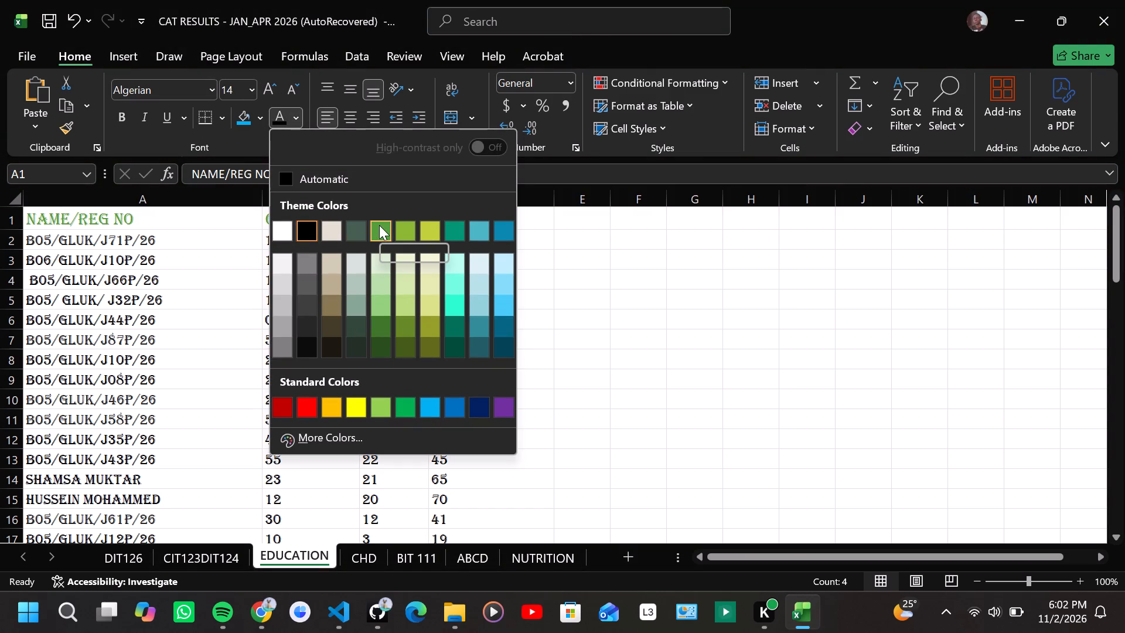
pyautogui.click(376, 227)
pyautogui.click(642, 311)
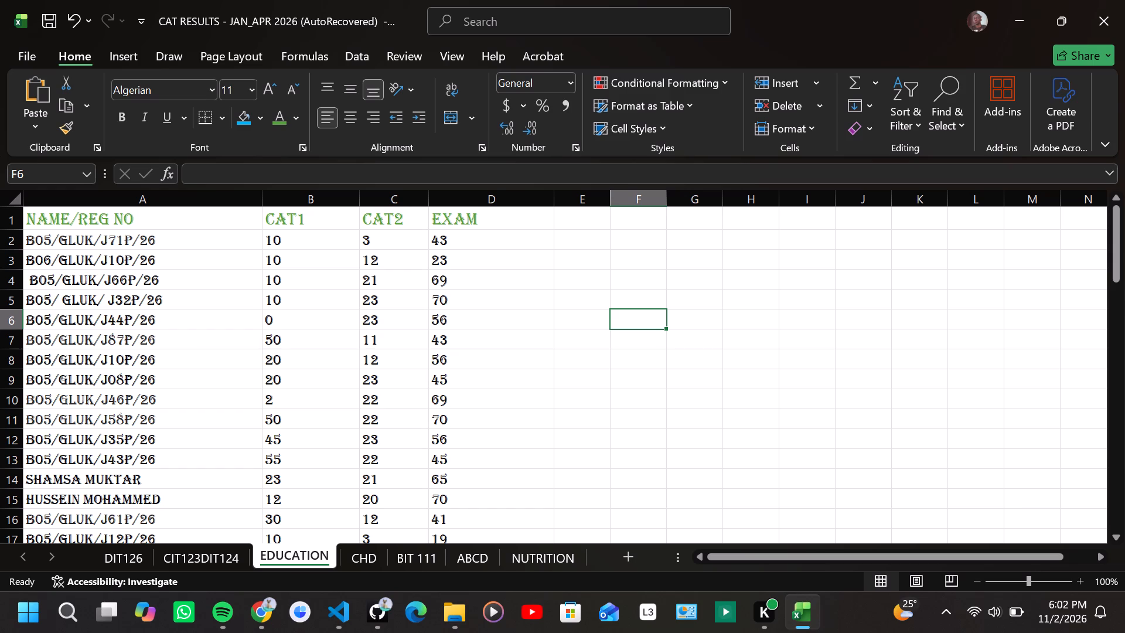
# Look through the marks list on the EDUCATION sheet to check the formatting.
pyautogui.scroll(-1, 128, 410)
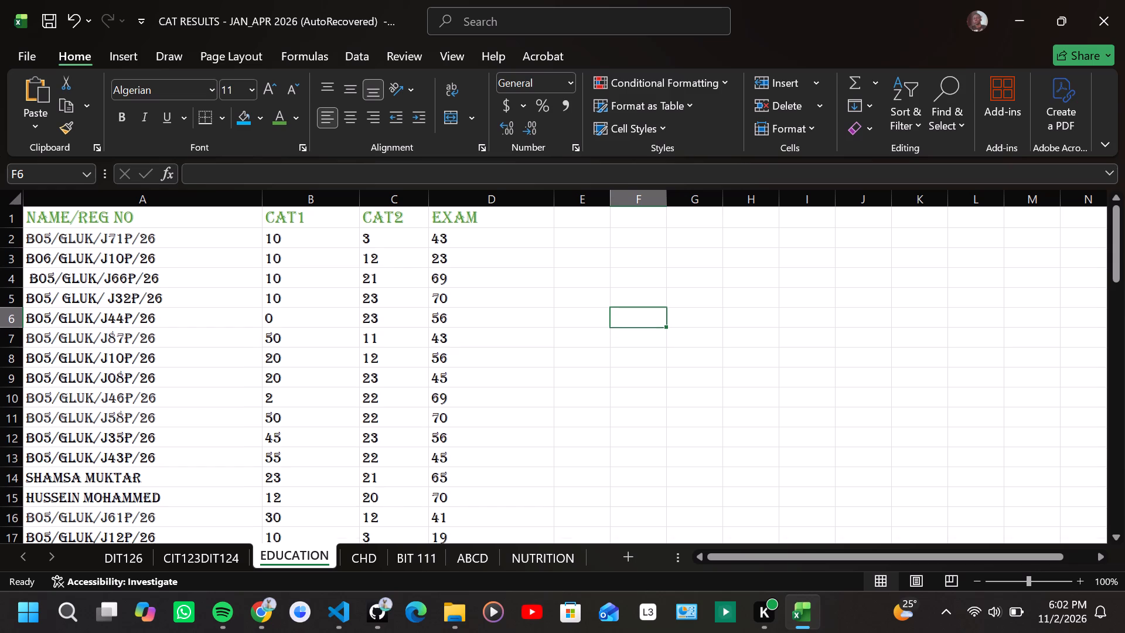
pyautogui.scroll(-1, 128, 410)
pyautogui.scroll(1, 128, 410)
pyautogui.scroll(1, 305, 401)
pyautogui.scroll(-1, 305, 401)
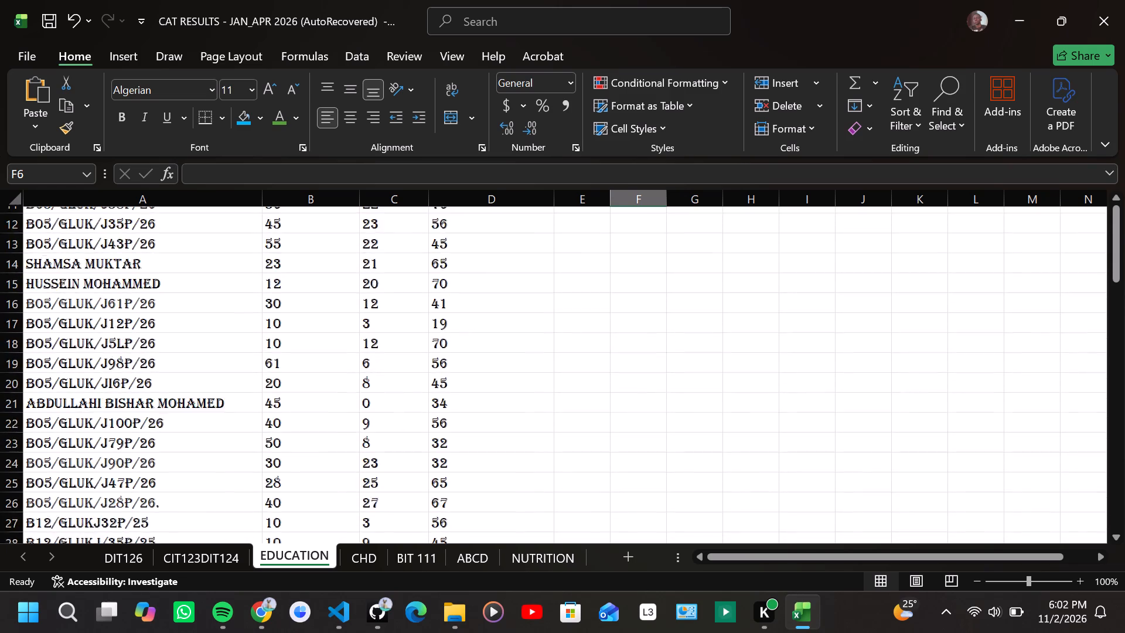
pyautogui.scroll(-1, 305, 401)
pyautogui.scroll(2, 305, 401)
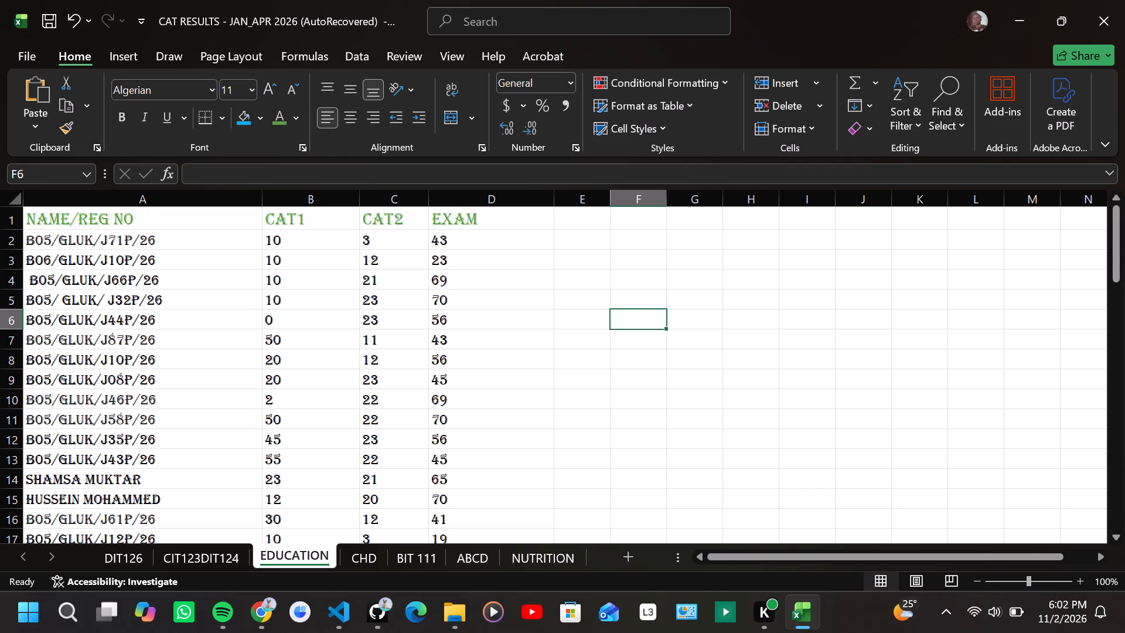
pyautogui.scroll(1, 305, 401)
pyautogui.scroll(-1, 305, 401)
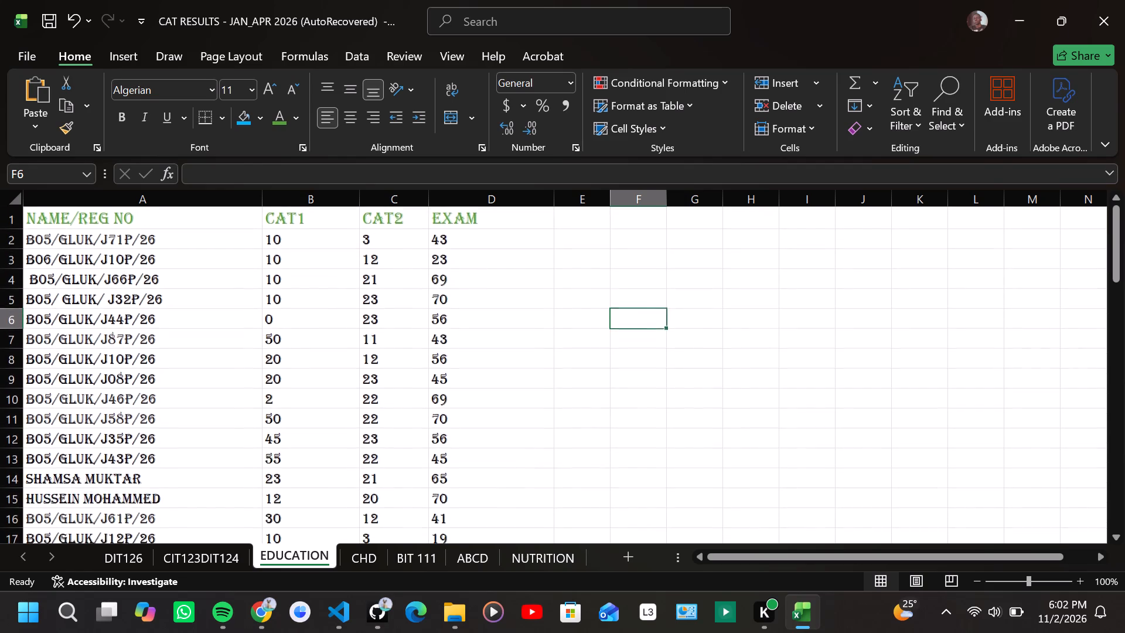
pyautogui.scroll(-1, 305, 401)
pyautogui.scroll(2, 305, 401)
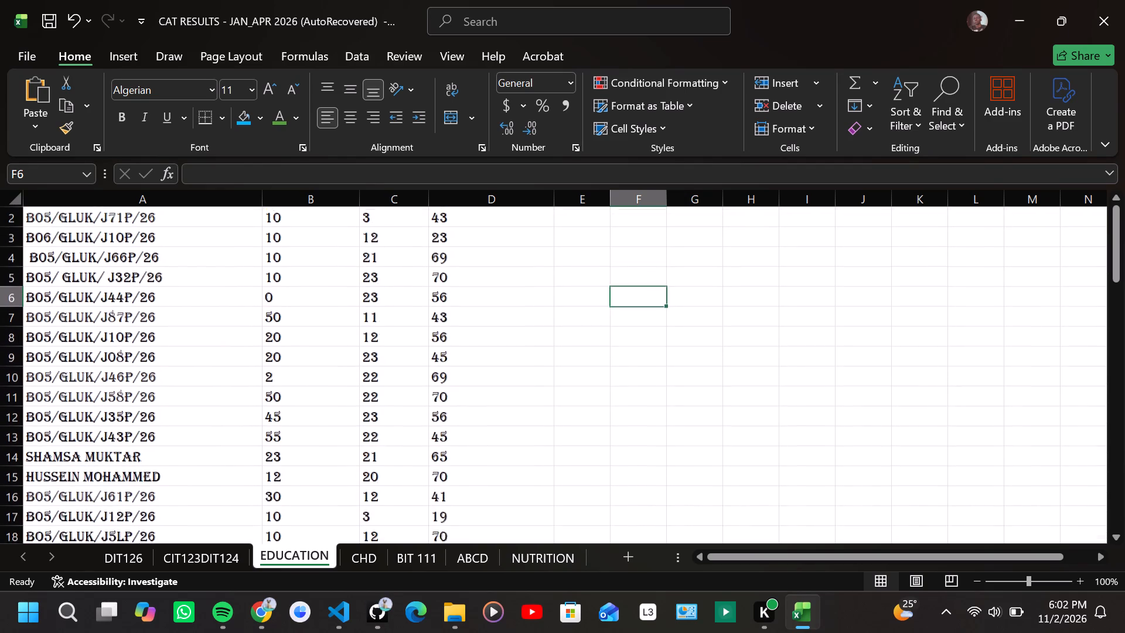
pyautogui.scroll(1, 305, 401)
# Save the workbook with the formatted header row.
pyautogui.hotkey('ctrl', 's')
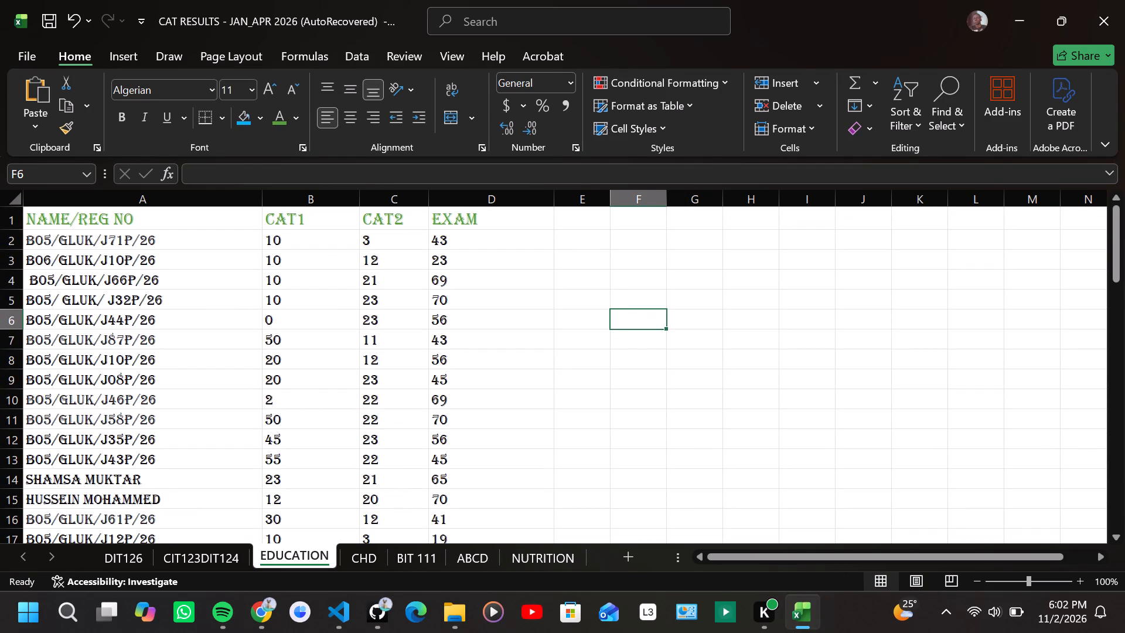
# Add the column heading TOTAL in cell E1, beside EXAM.
pyautogui.scroll(-1, 378, 460)
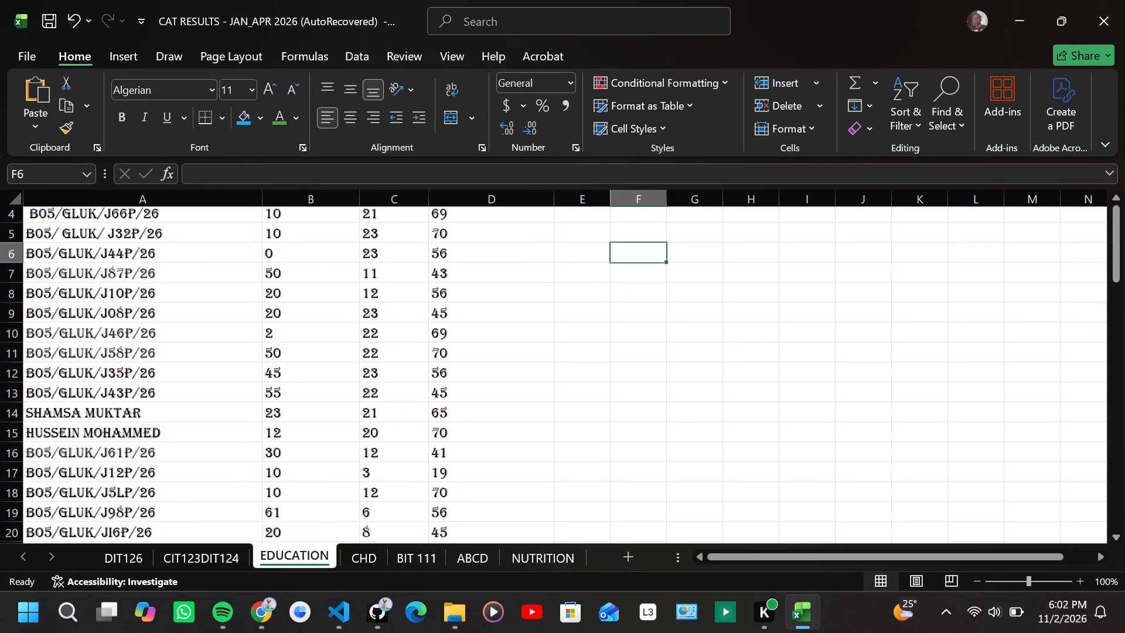
pyautogui.scroll(-1, 378, 460)
pyautogui.scroll(2, 378, 460)
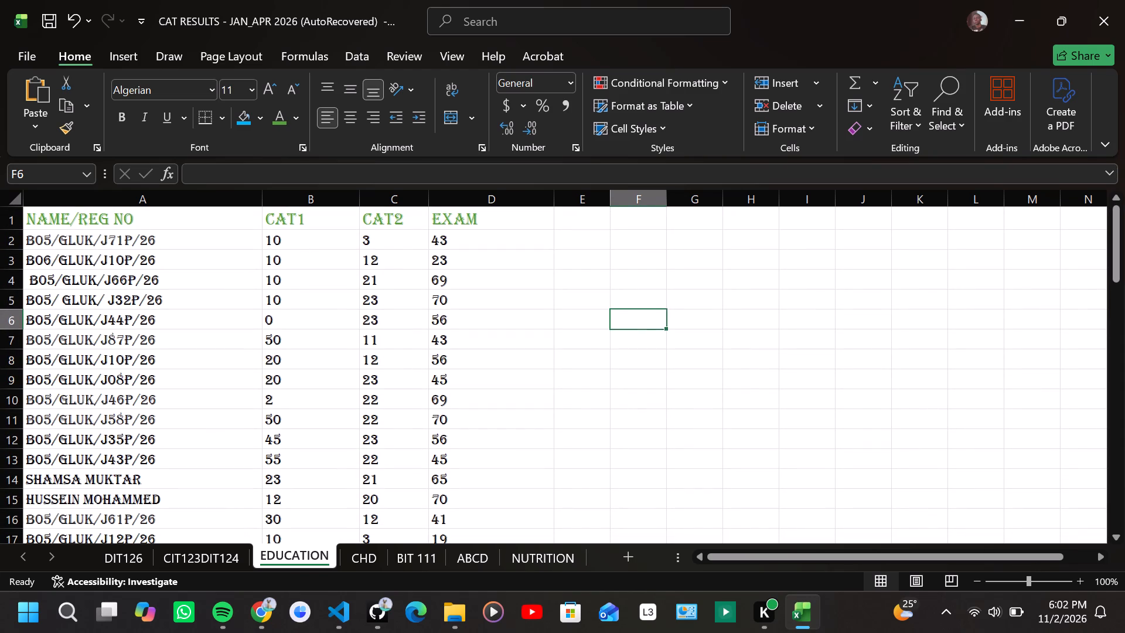
pyautogui.scroll(1, 488, 440)
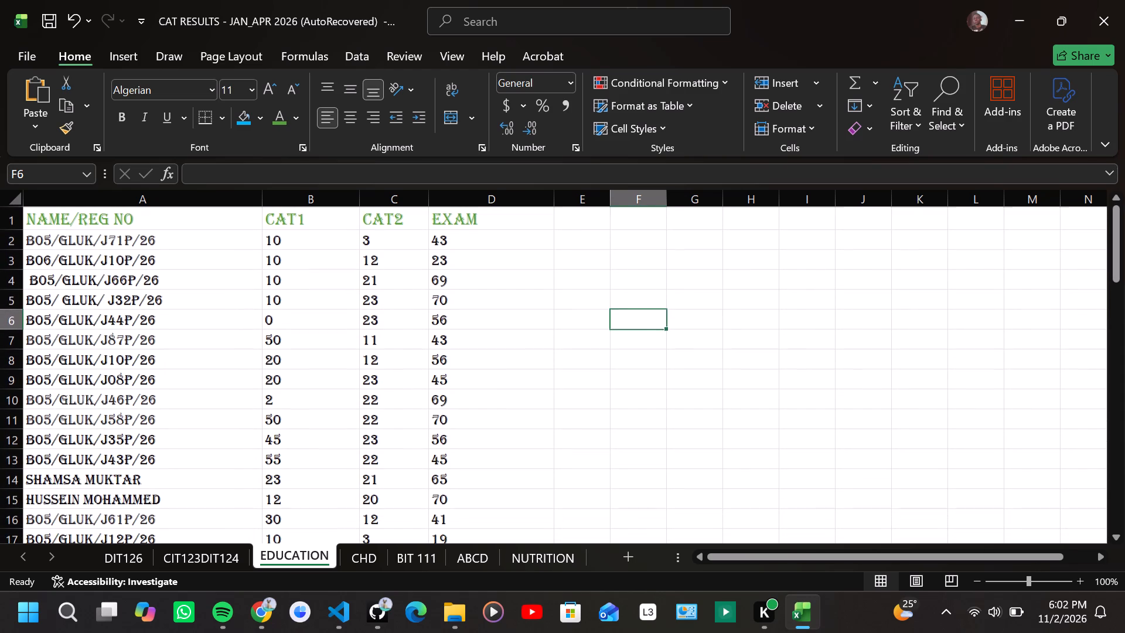
pyautogui.scroll(1, 375, 350)
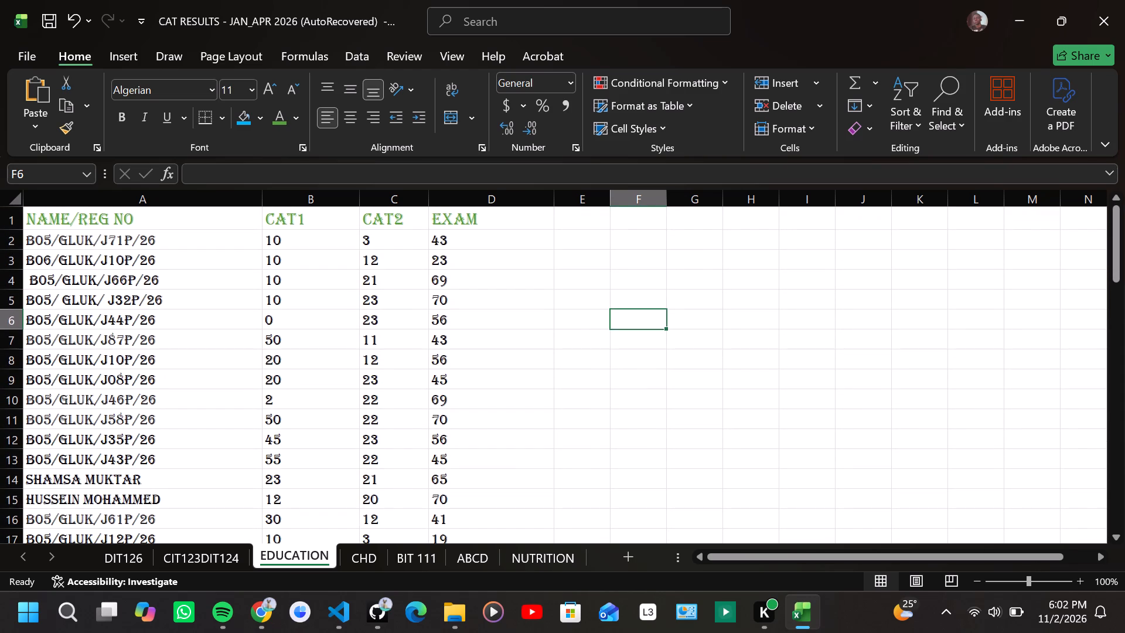
pyautogui.click(572, 217)
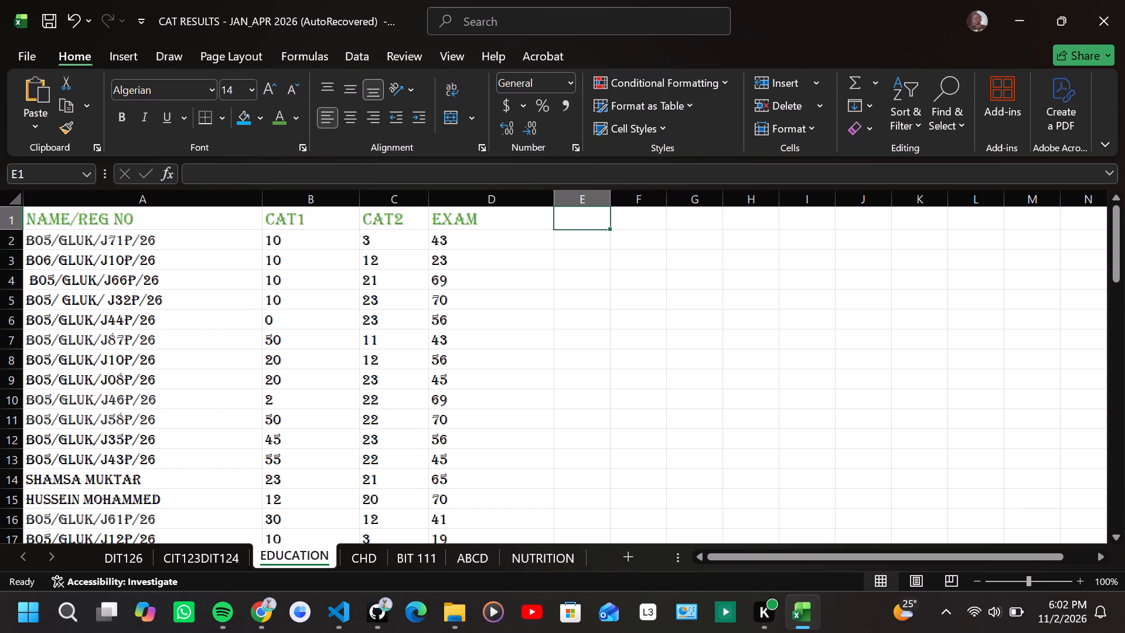
pyautogui.press('t')
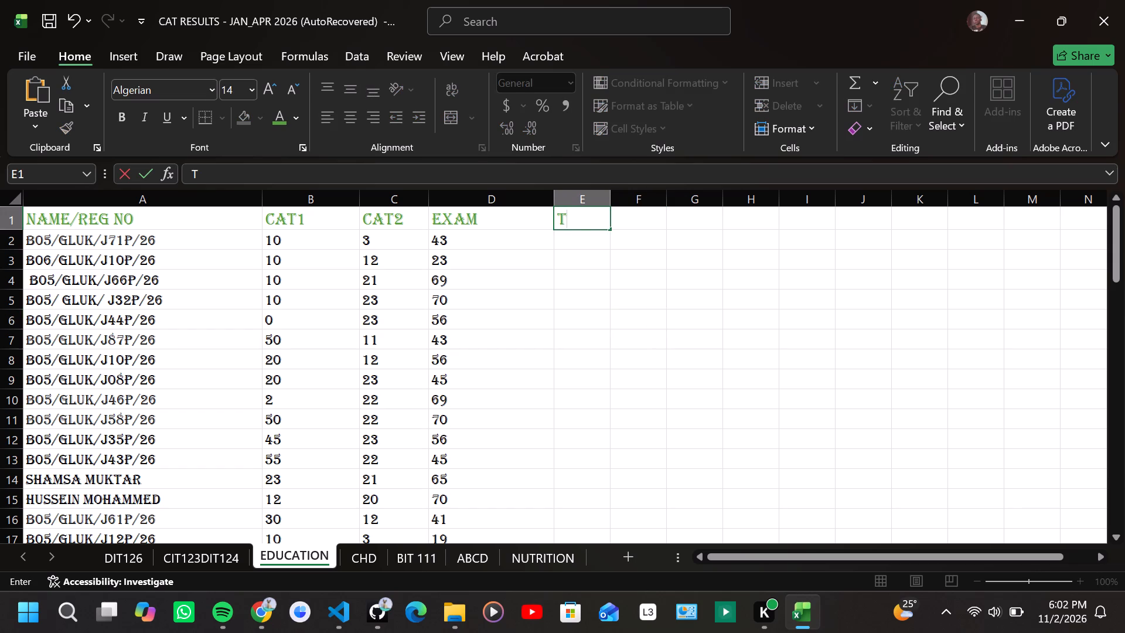
pyautogui.write('OTAL')
# Enter the row label MEAN SCORE in cell A68, below the last student.
pyautogui.scroll(-4, 527, 404)
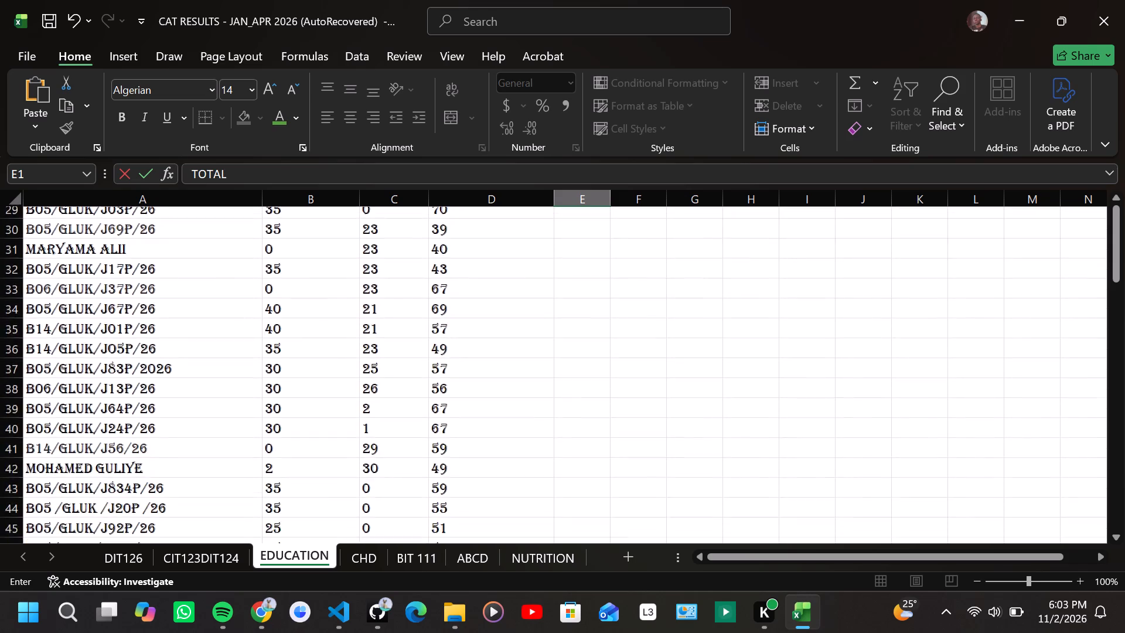
pyautogui.scroll(-4, 527, 404)
pyautogui.scroll(1, 527, 404)
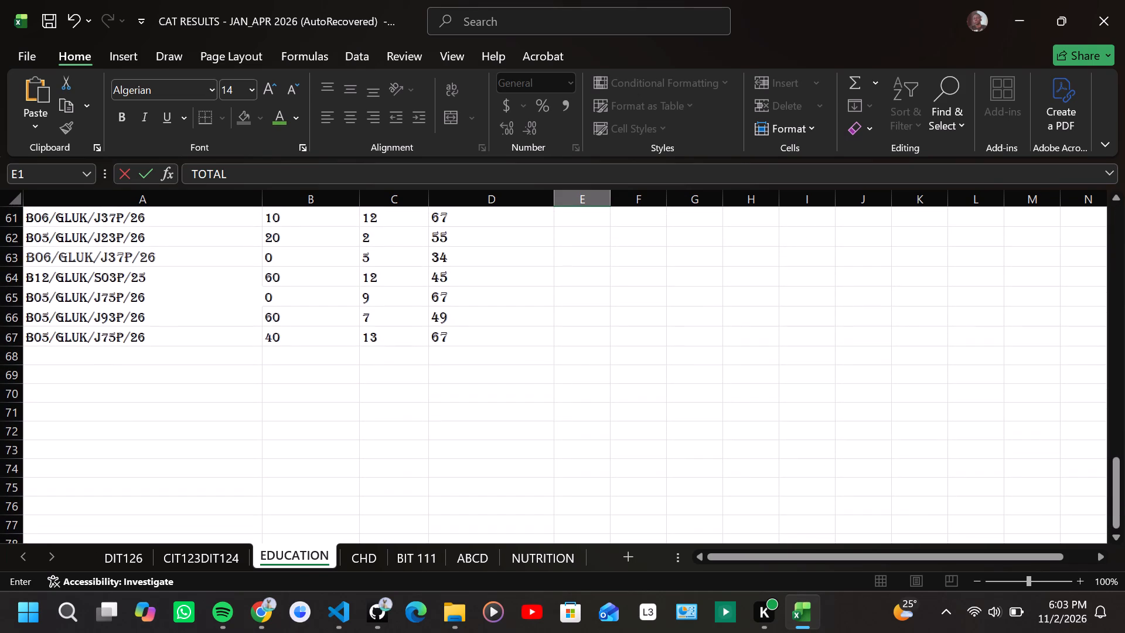
pyautogui.click(39, 352)
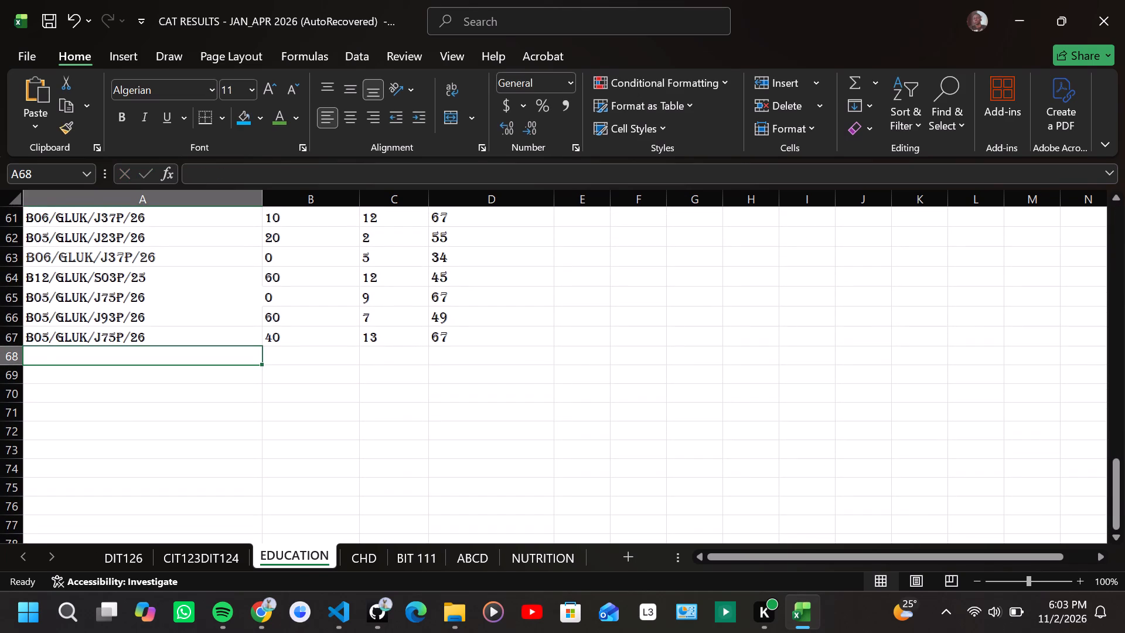
pyautogui.press('m')
pyautogui.write('EAN')
pyautogui.press('space')
pyautogui.write('SCORE')
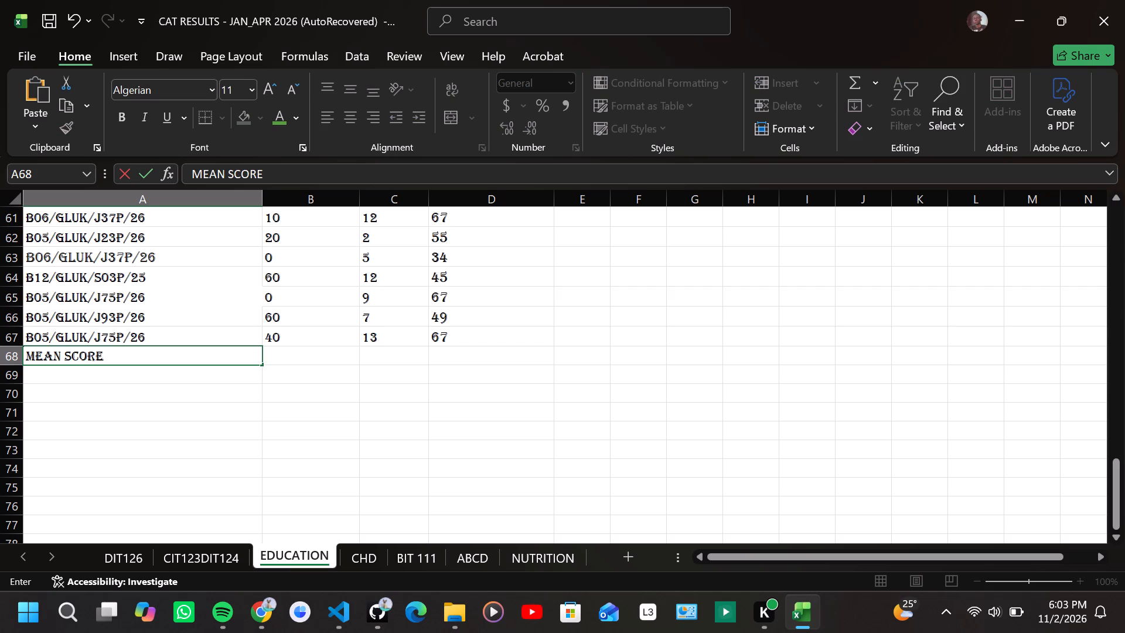
pyautogui.click(479, 350)
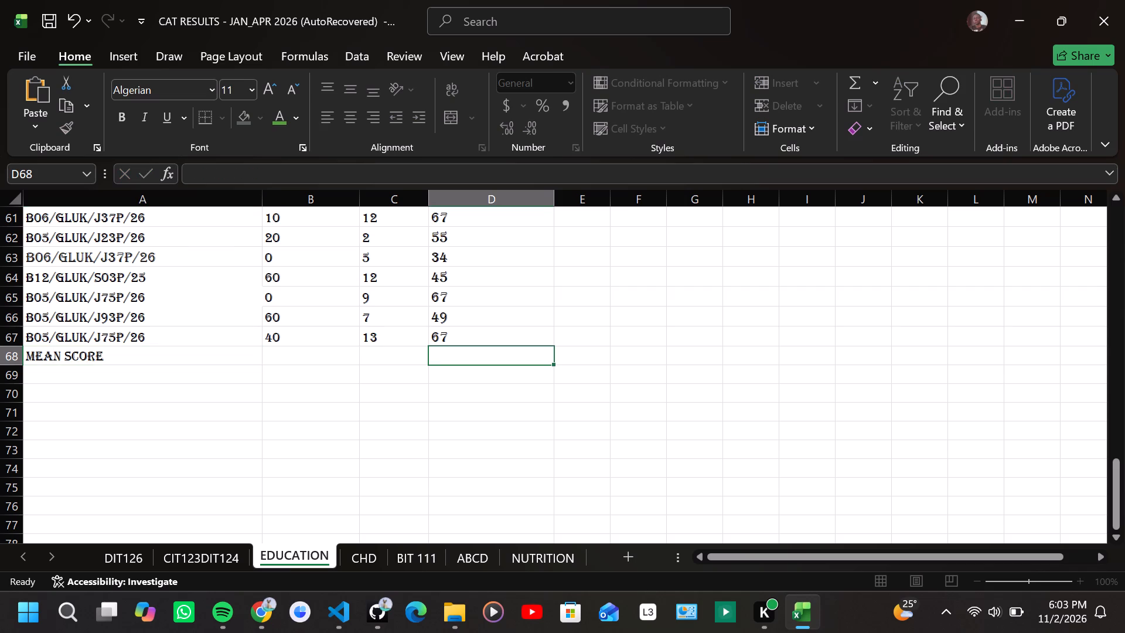
# Save the workbook with the new TOTAL and MEAN SCORE labels.
pyautogui.hotkey('ctrl', 's')
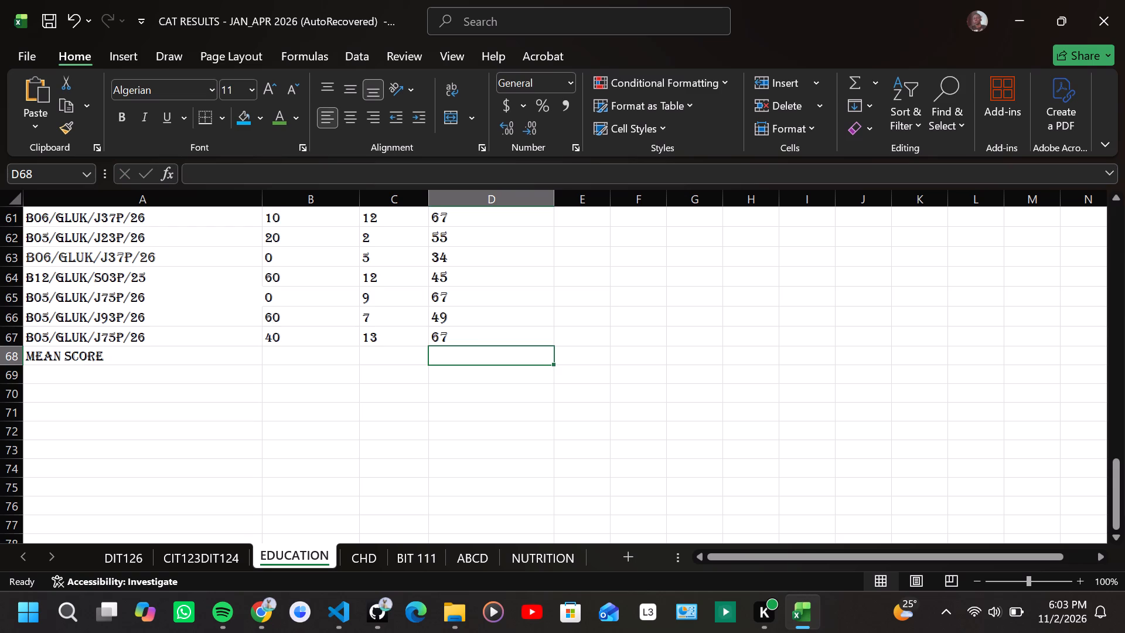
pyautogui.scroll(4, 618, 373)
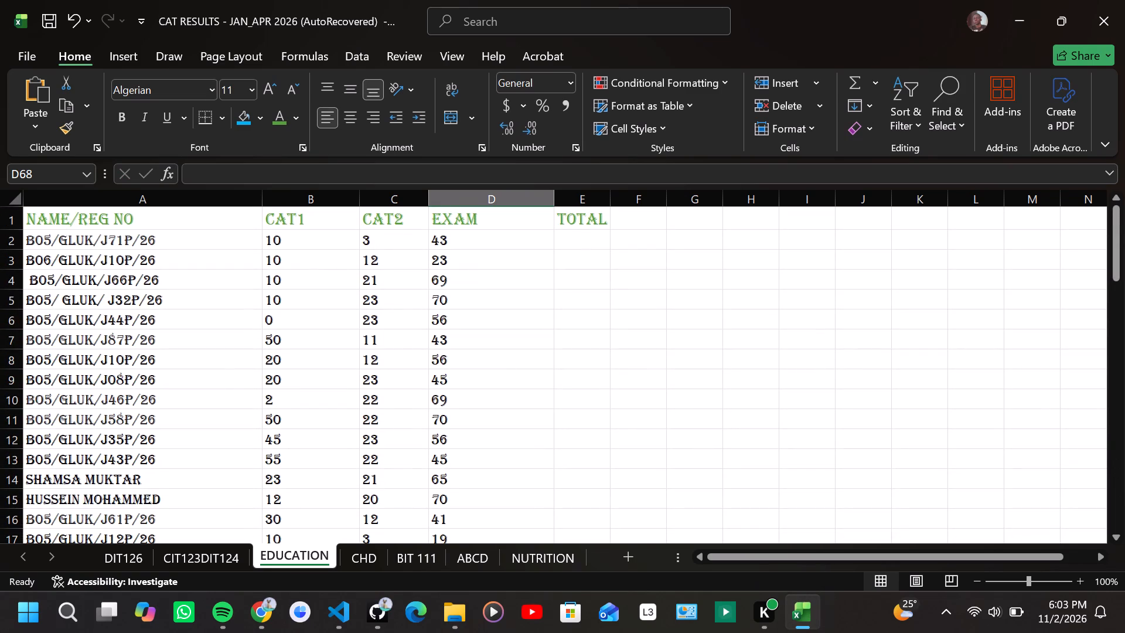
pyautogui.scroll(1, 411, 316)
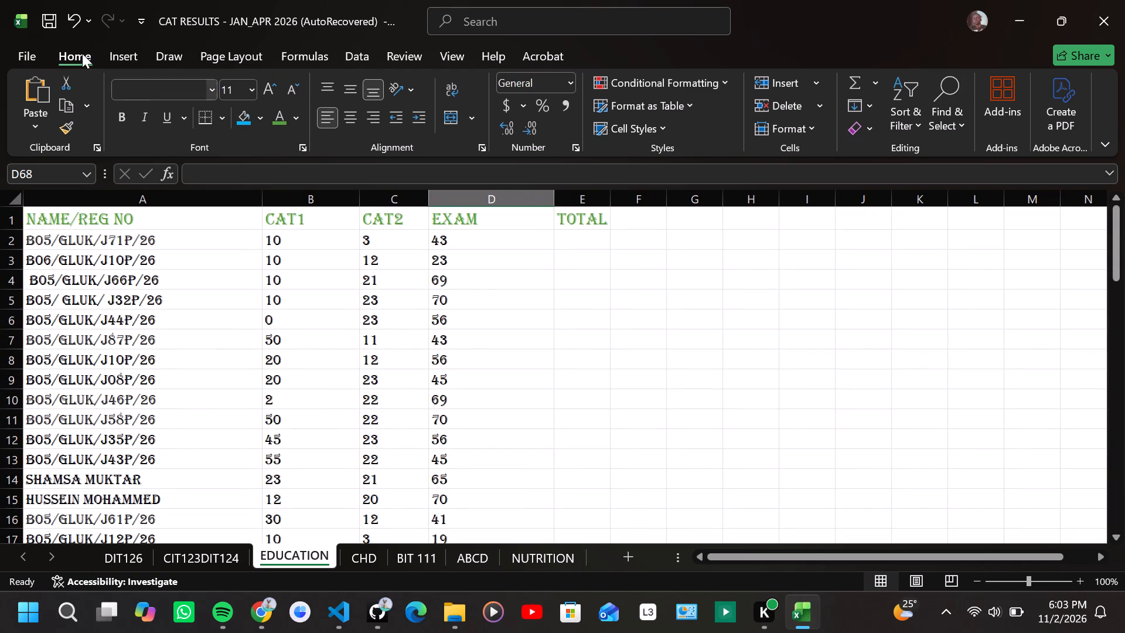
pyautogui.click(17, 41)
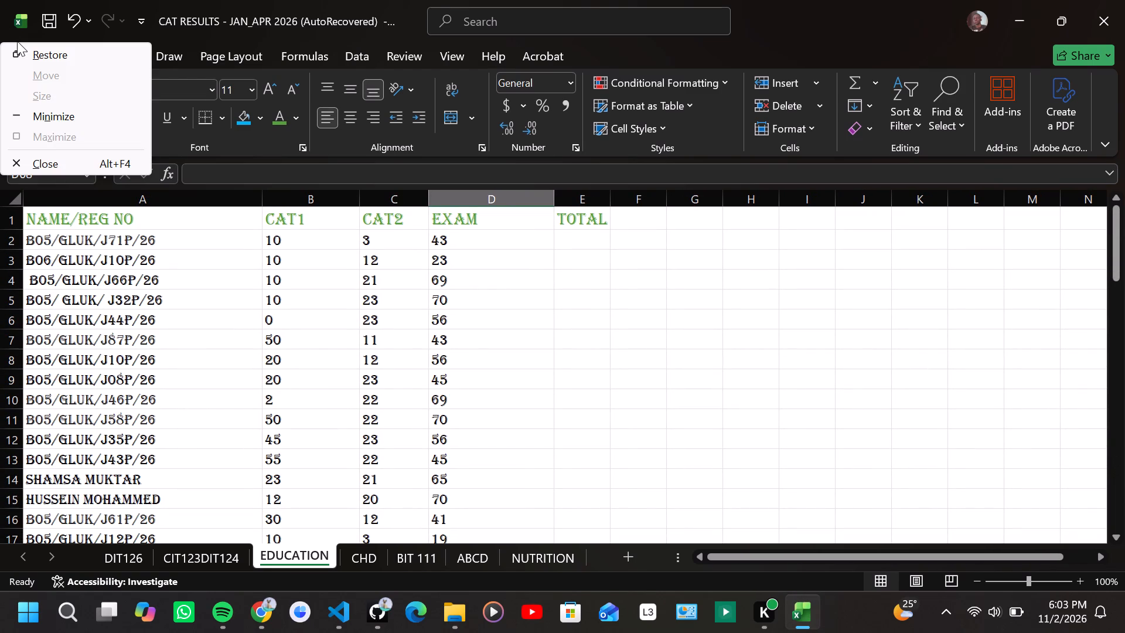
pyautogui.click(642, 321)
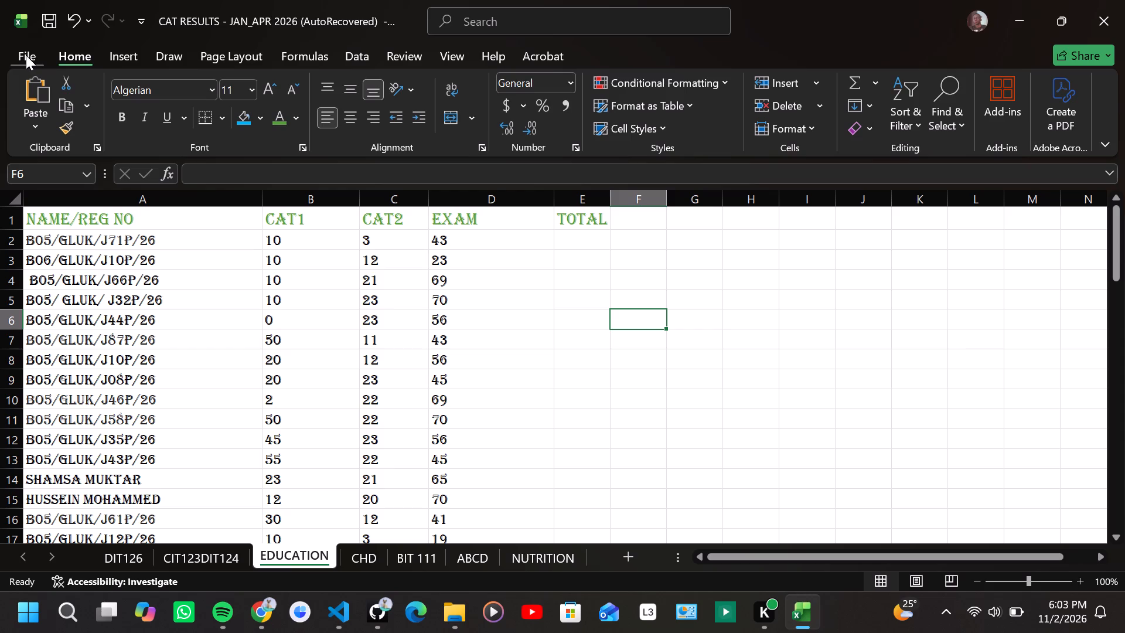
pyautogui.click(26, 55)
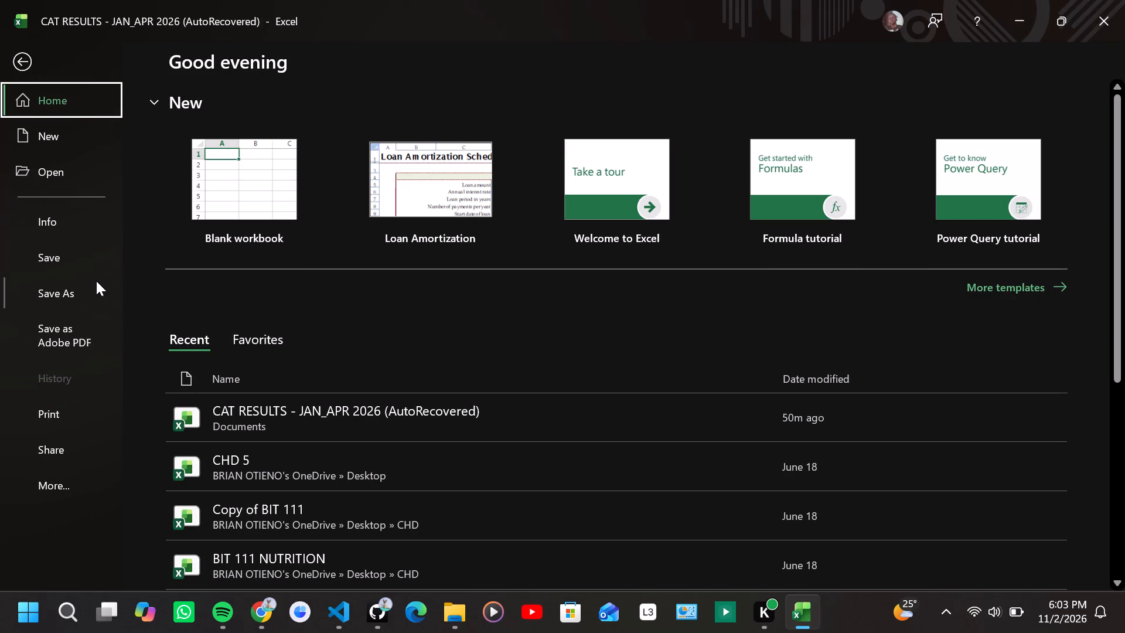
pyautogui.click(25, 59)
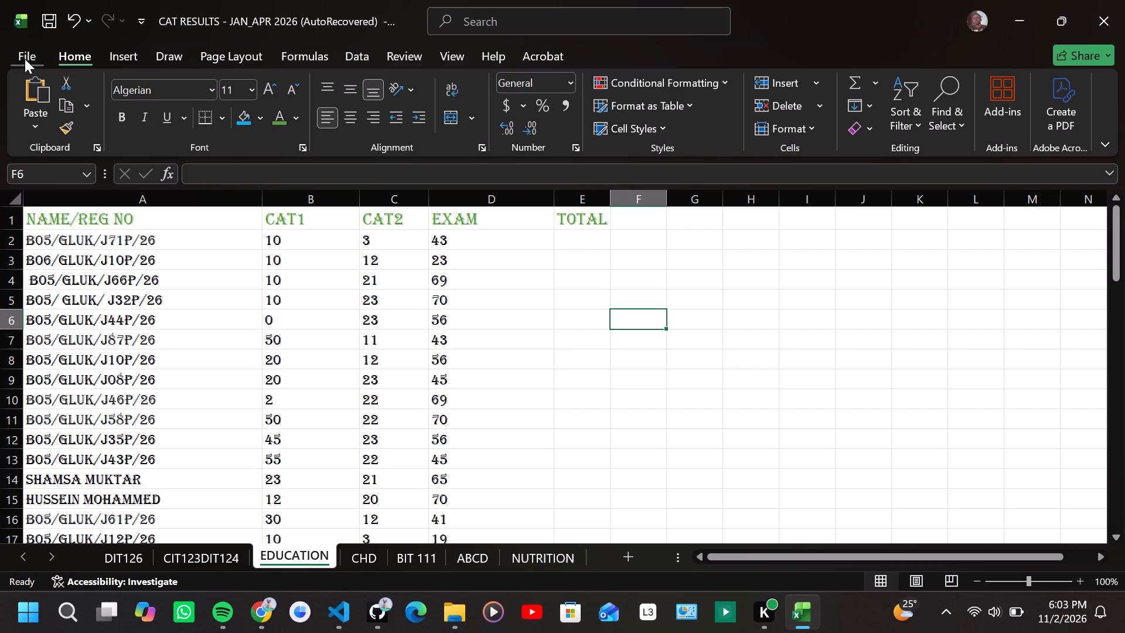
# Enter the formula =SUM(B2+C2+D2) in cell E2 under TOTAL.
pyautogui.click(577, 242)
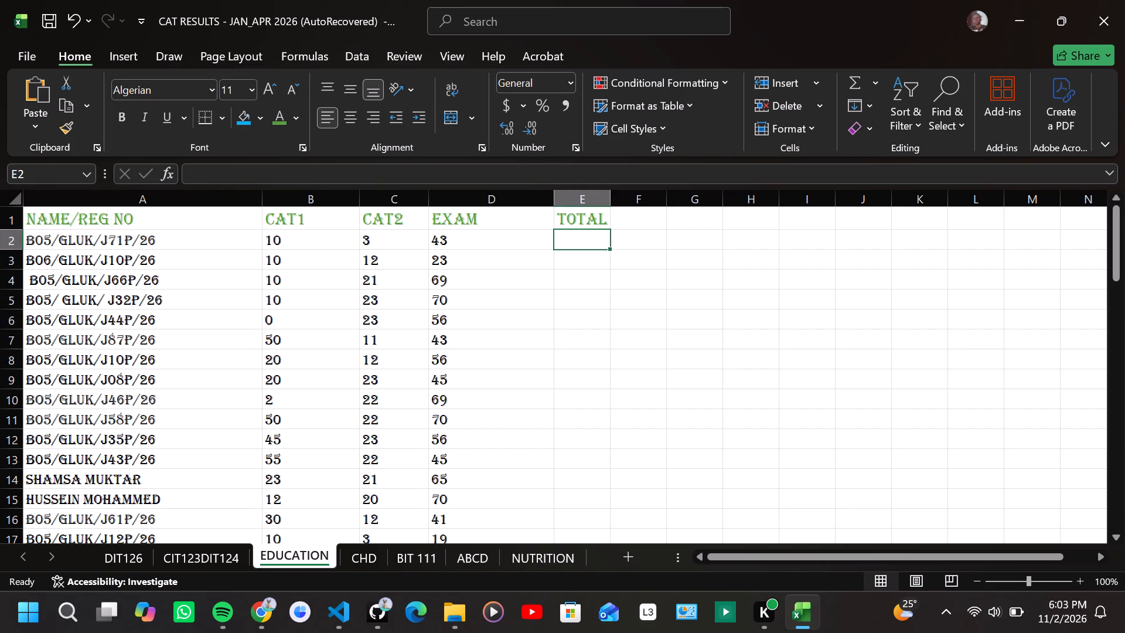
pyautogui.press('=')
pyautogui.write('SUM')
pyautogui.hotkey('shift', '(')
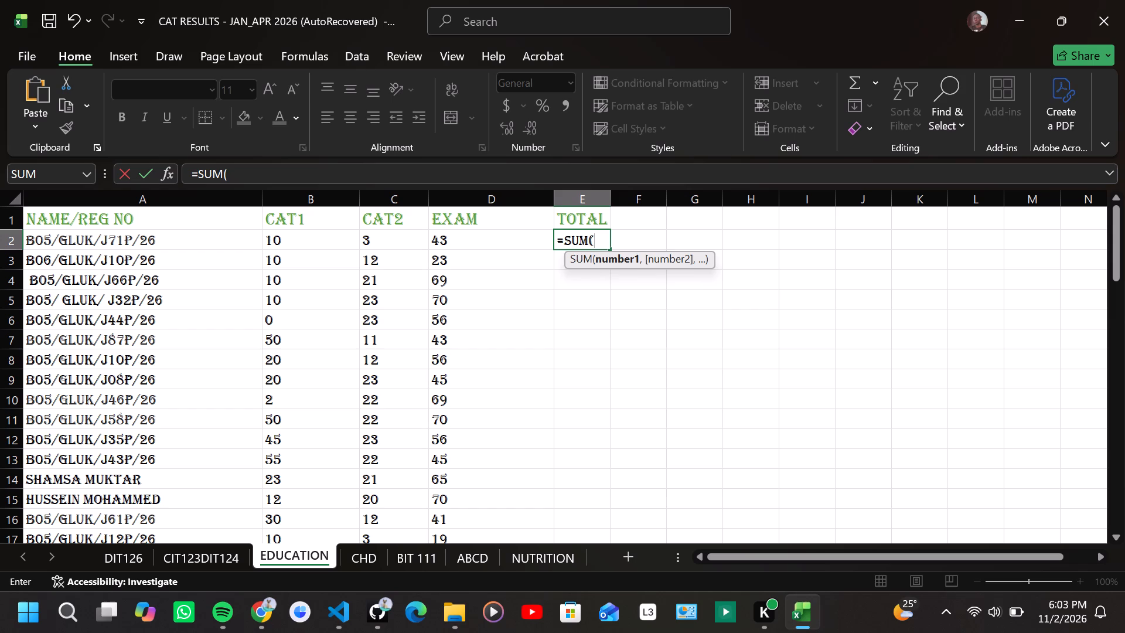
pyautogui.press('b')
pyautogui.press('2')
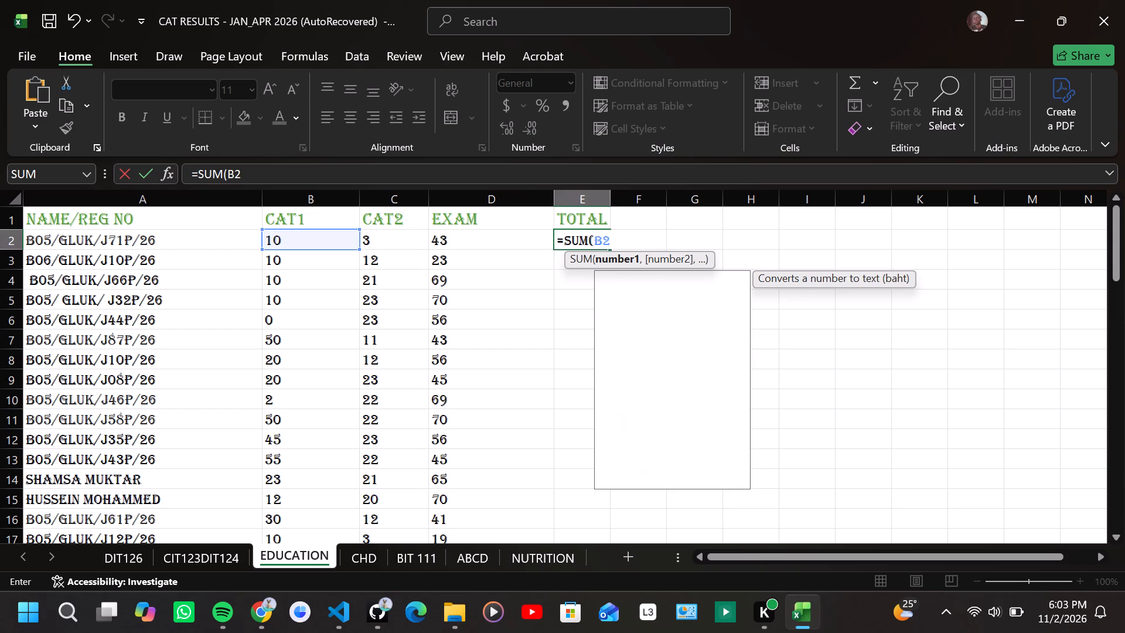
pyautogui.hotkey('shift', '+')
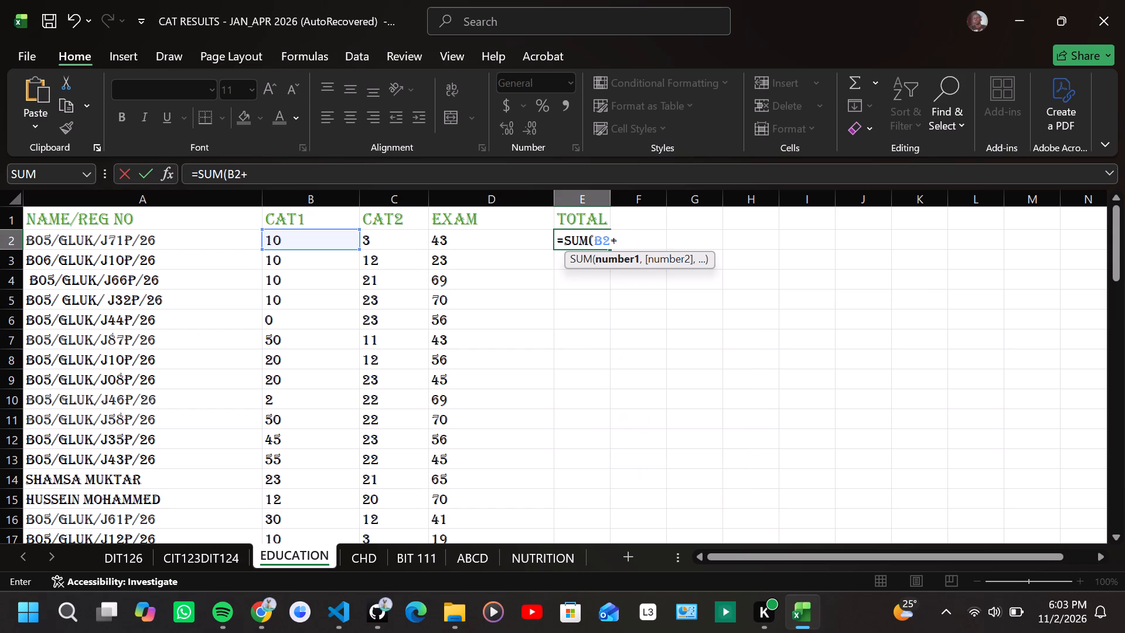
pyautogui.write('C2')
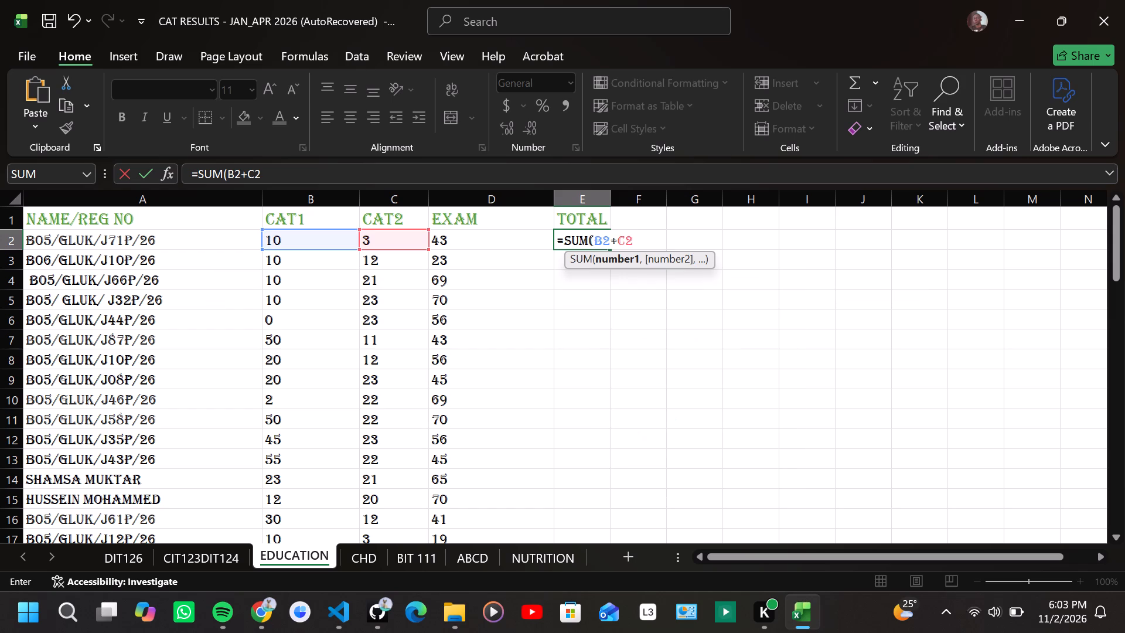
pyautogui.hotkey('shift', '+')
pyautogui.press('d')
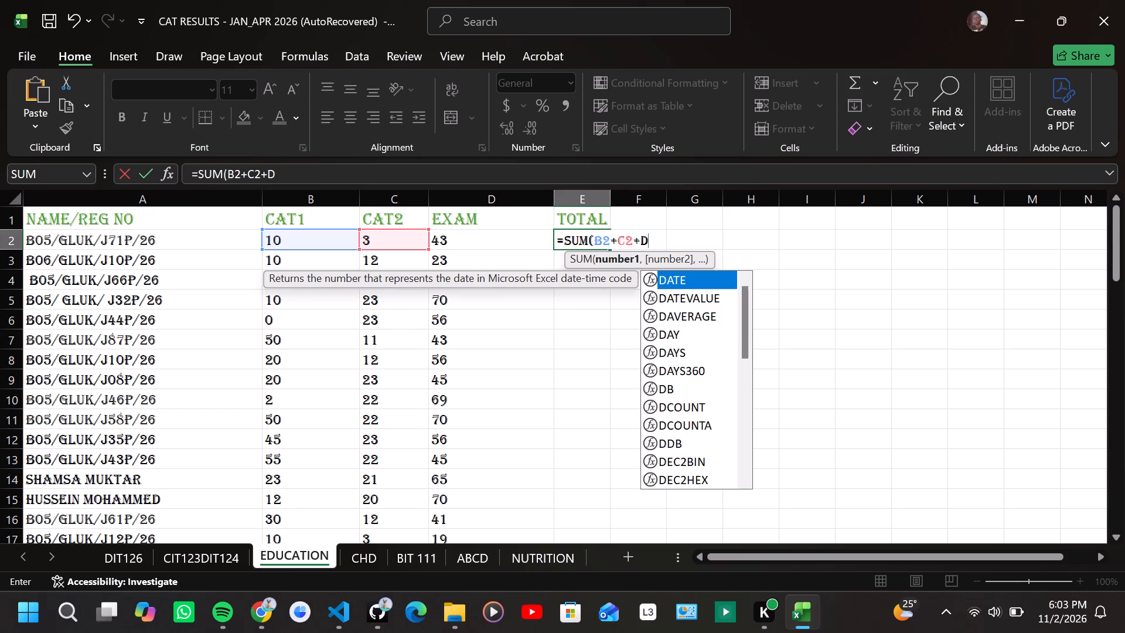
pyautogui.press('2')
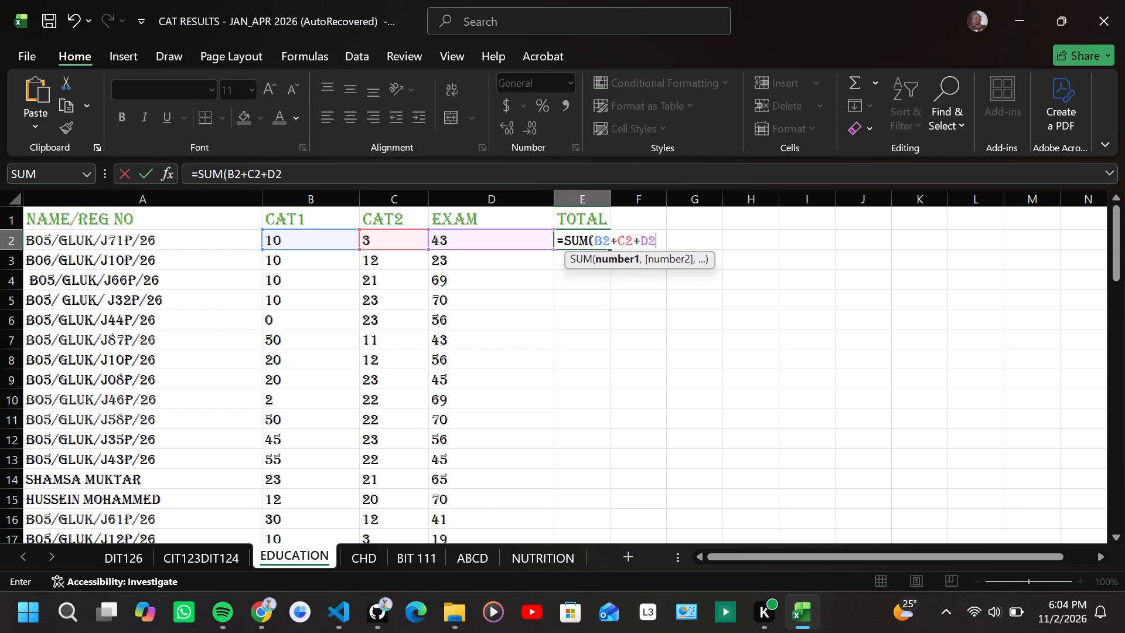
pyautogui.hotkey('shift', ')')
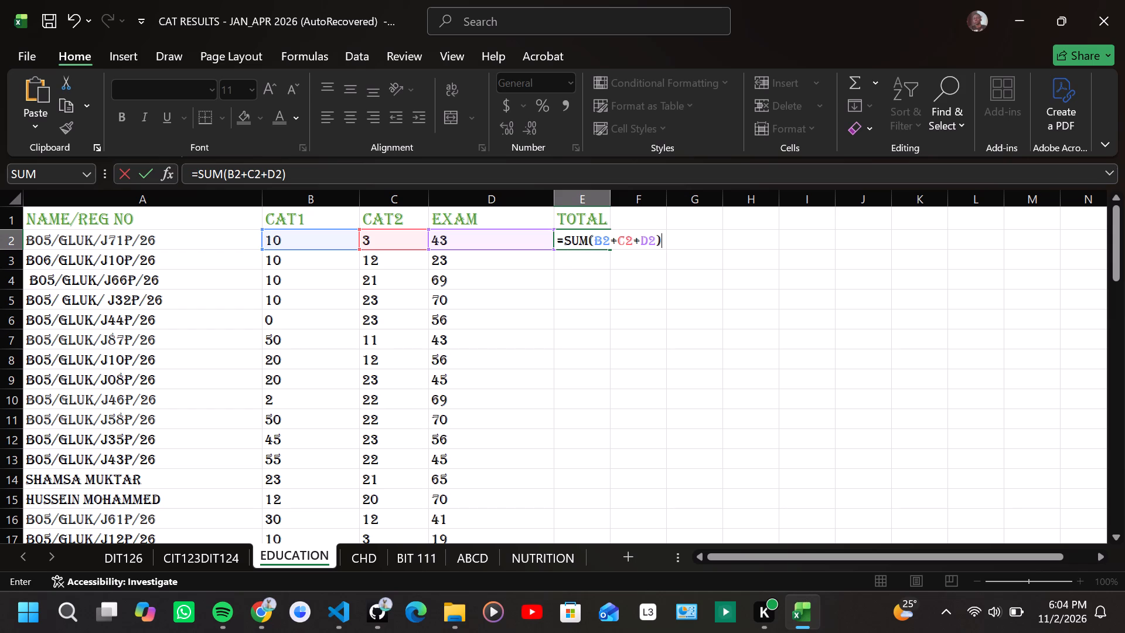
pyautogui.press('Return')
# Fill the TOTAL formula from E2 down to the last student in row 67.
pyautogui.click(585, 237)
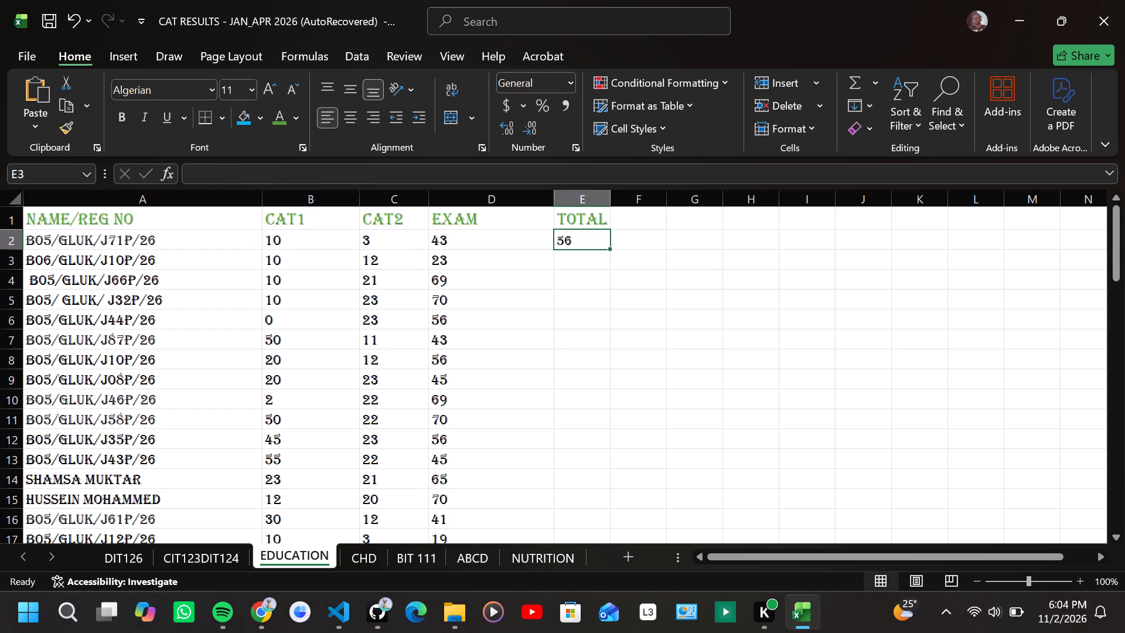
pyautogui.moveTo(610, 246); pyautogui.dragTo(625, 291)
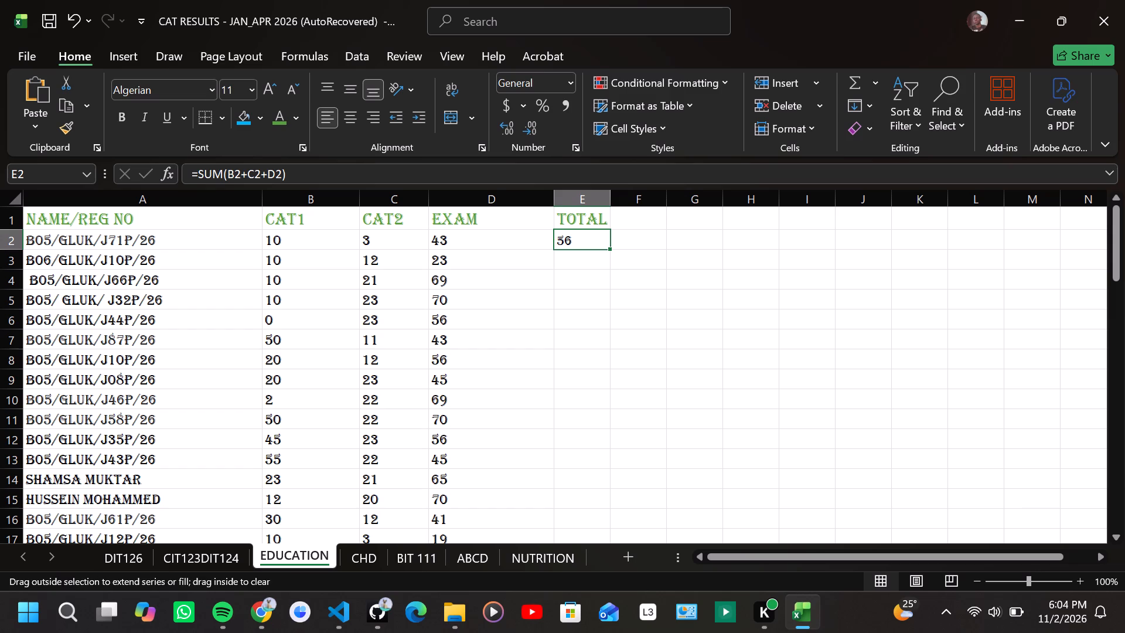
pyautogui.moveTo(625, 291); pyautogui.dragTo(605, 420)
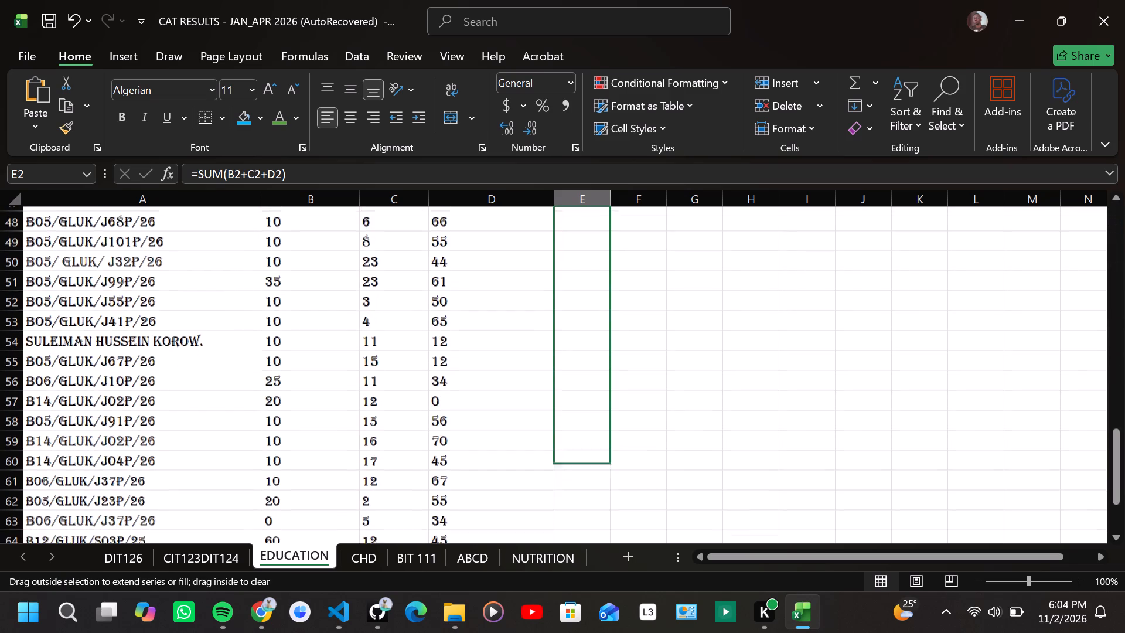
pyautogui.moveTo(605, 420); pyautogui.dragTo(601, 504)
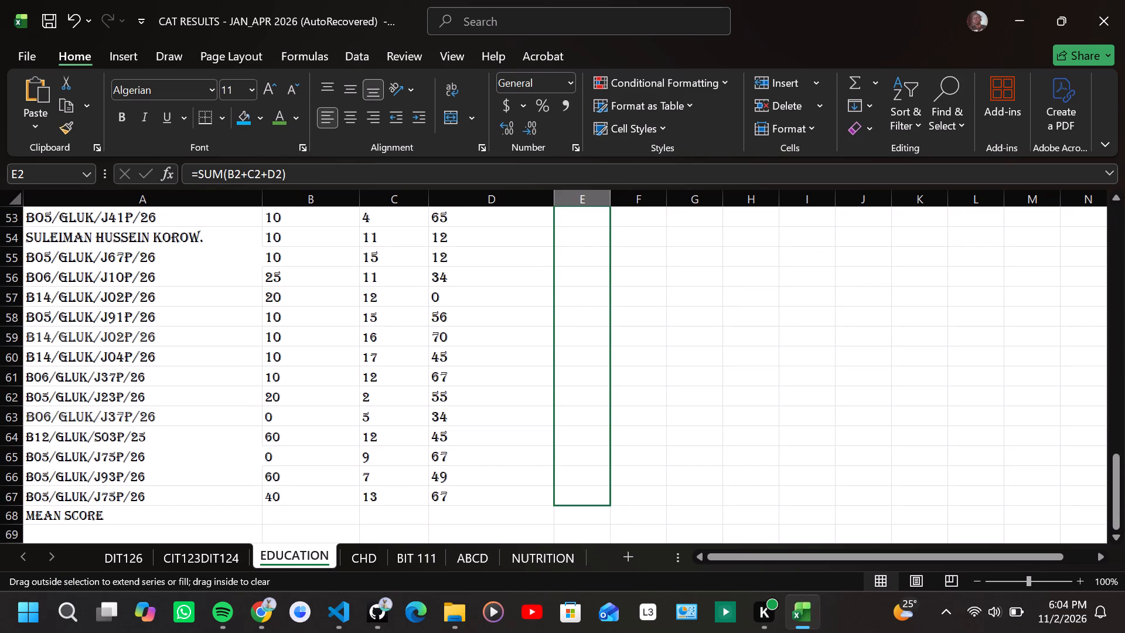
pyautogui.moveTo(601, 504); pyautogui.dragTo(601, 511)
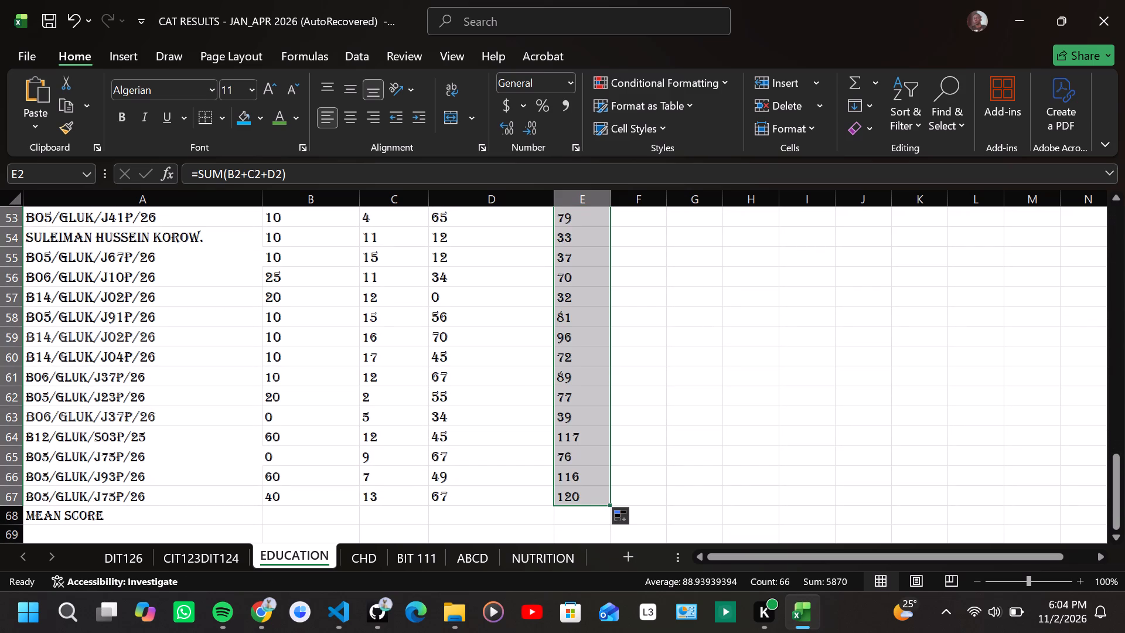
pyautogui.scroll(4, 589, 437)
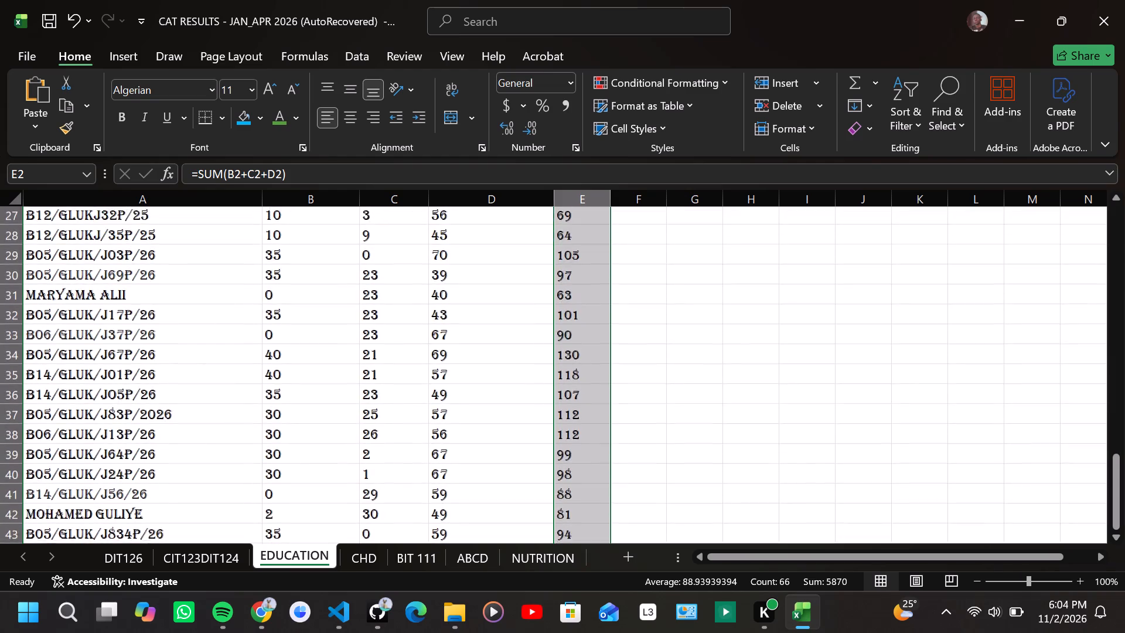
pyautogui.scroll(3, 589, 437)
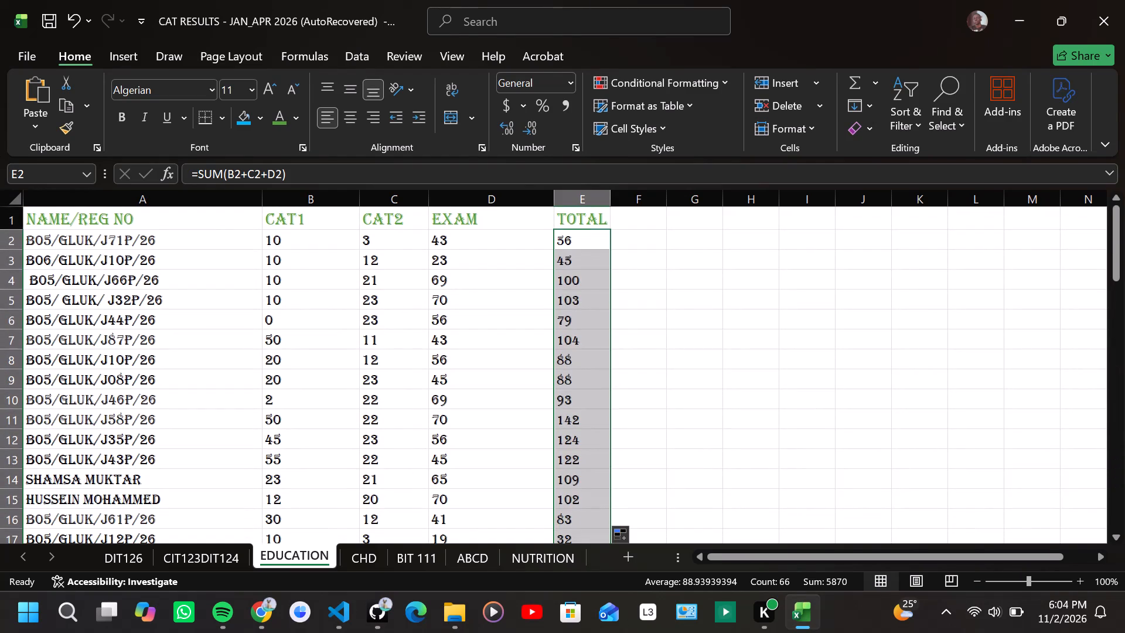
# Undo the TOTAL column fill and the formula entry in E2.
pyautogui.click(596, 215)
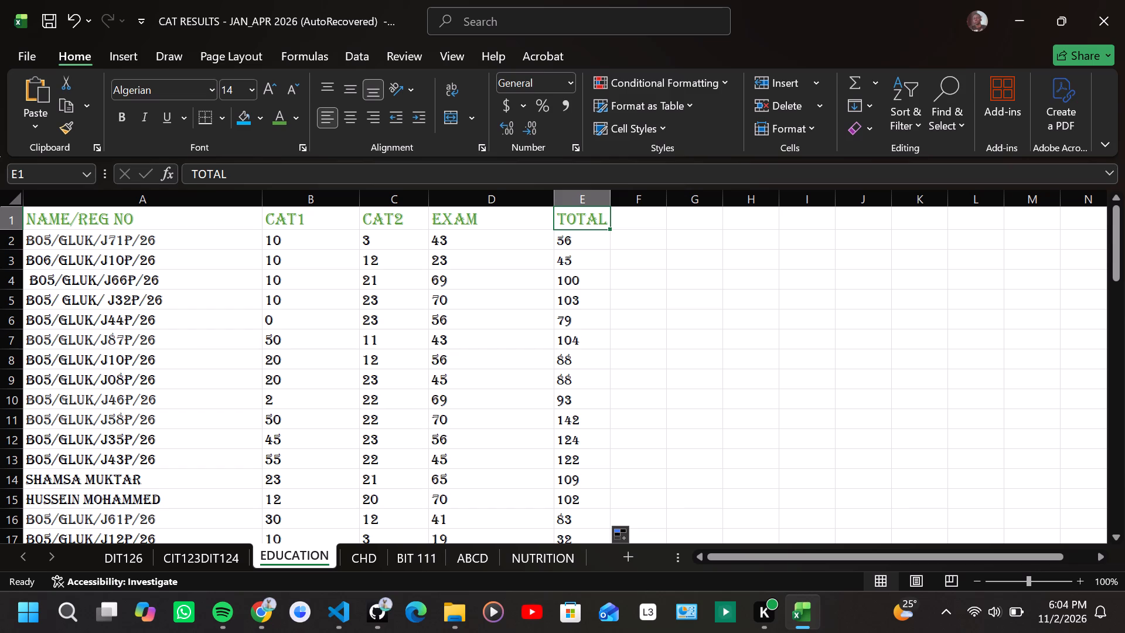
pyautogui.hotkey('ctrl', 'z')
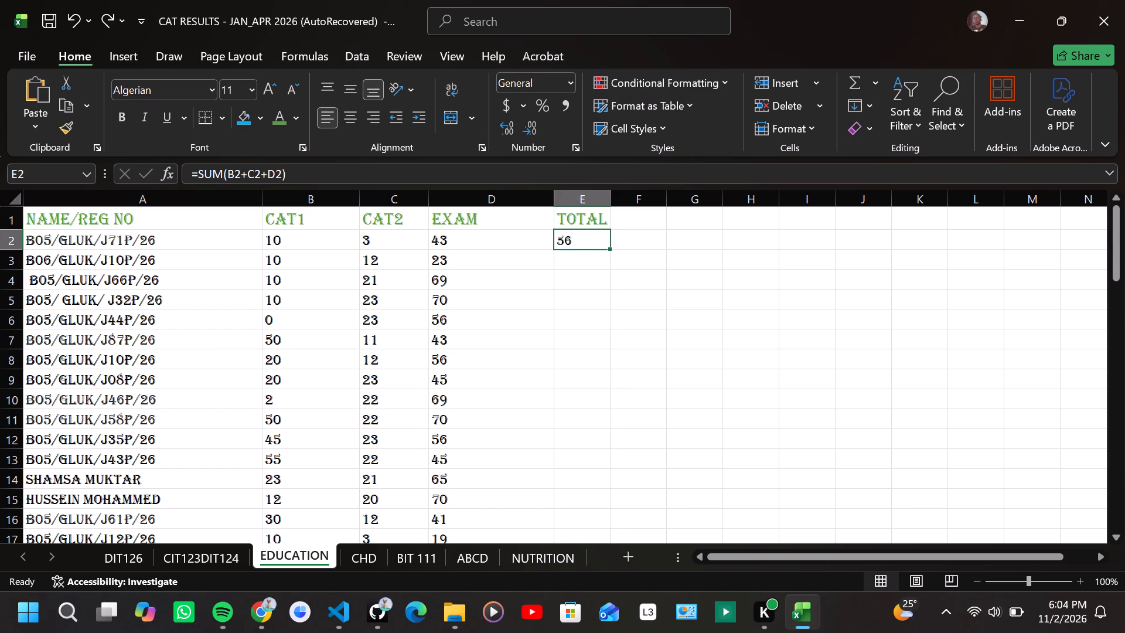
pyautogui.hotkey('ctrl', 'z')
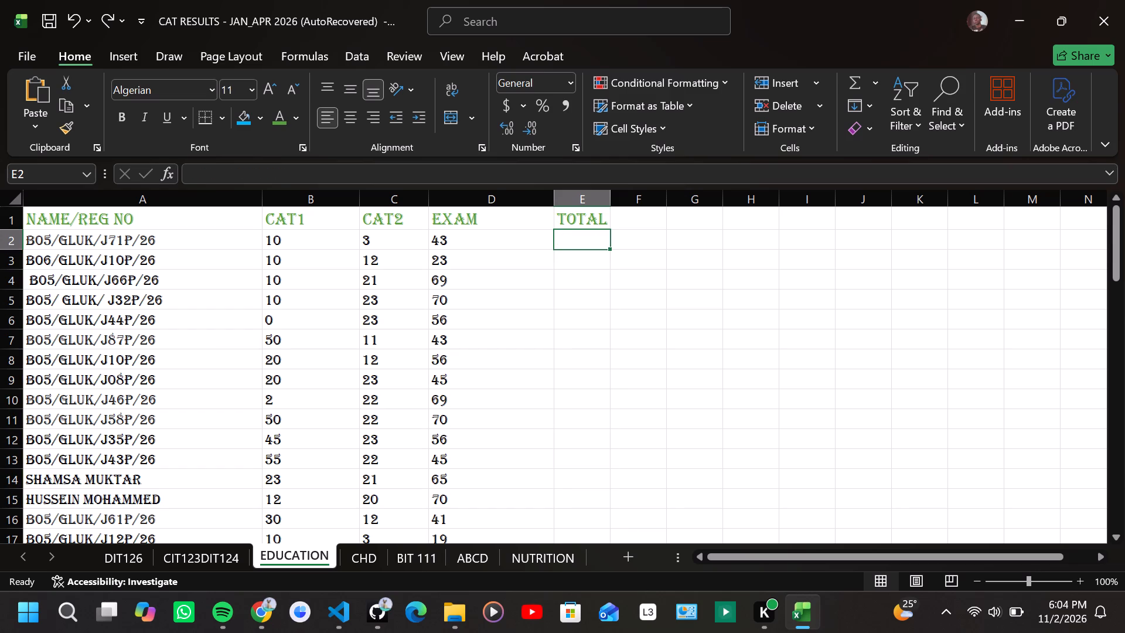
# Replace the TOTAL heading in cell E1 with AVERAGE CAT and widen column E to fit it.
pyautogui.click(589, 219)
pyautogui.press('a')
pyautogui.write('VERAGE')
pyautogui.press('space')
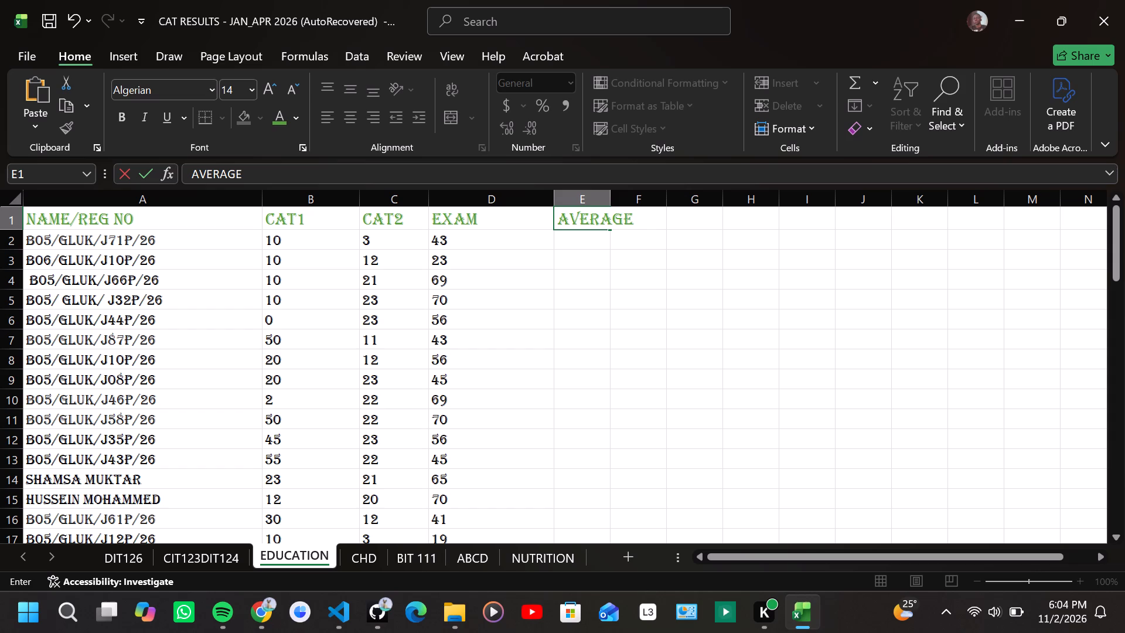
pyautogui.write('CAT')
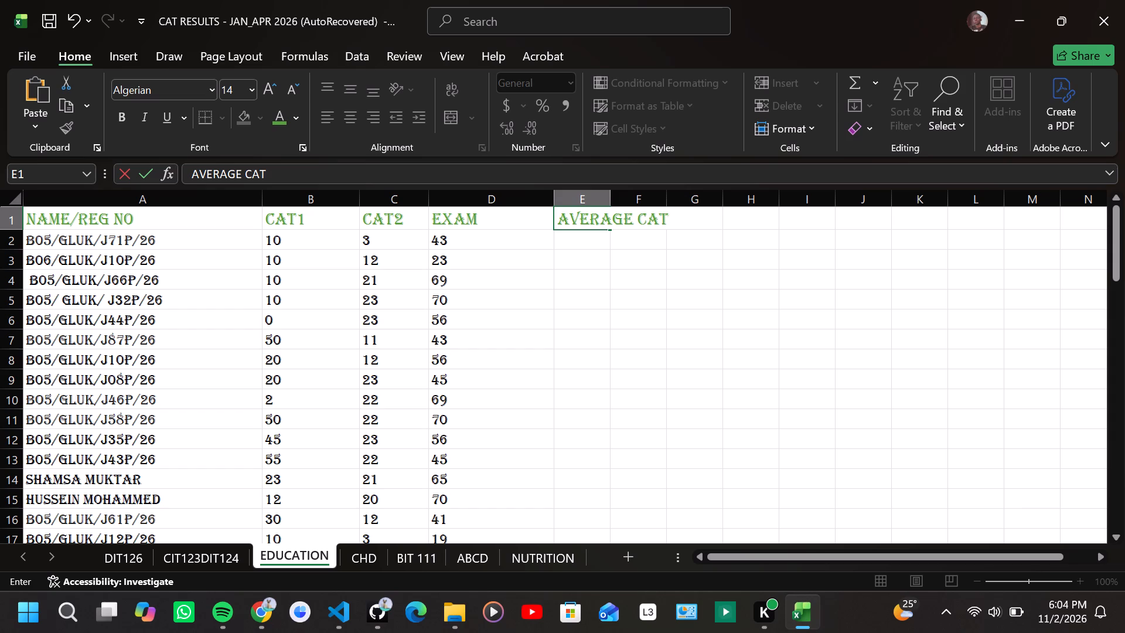
pyautogui.click(667, 199)
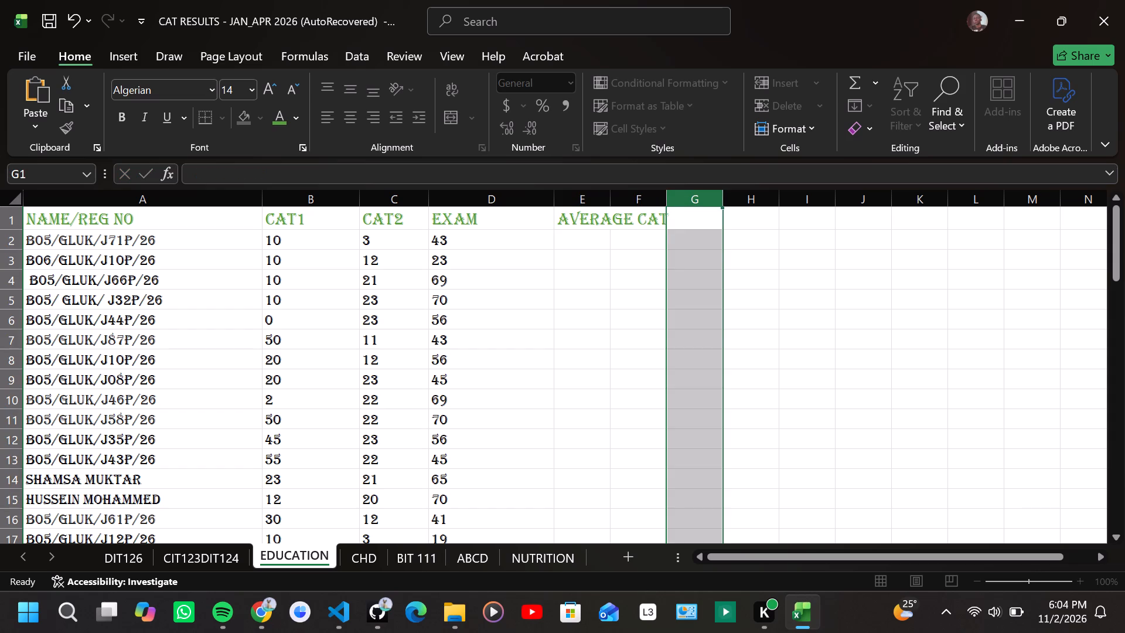
pyautogui.click(605, 215)
pyautogui.moveTo(613, 196); pyautogui.dragTo(684, 215)
# Add the column heading TOTAL in cell F1, beside AVERAGE CAT.
pyautogui.click(705, 222)
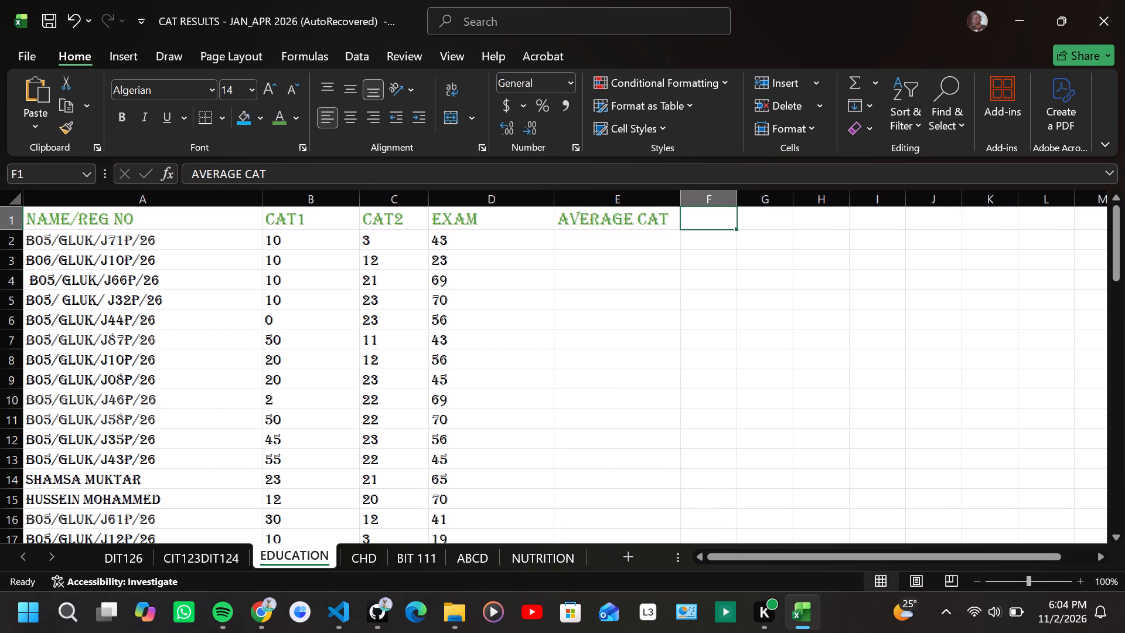
pyautogui.write('TOTAL')
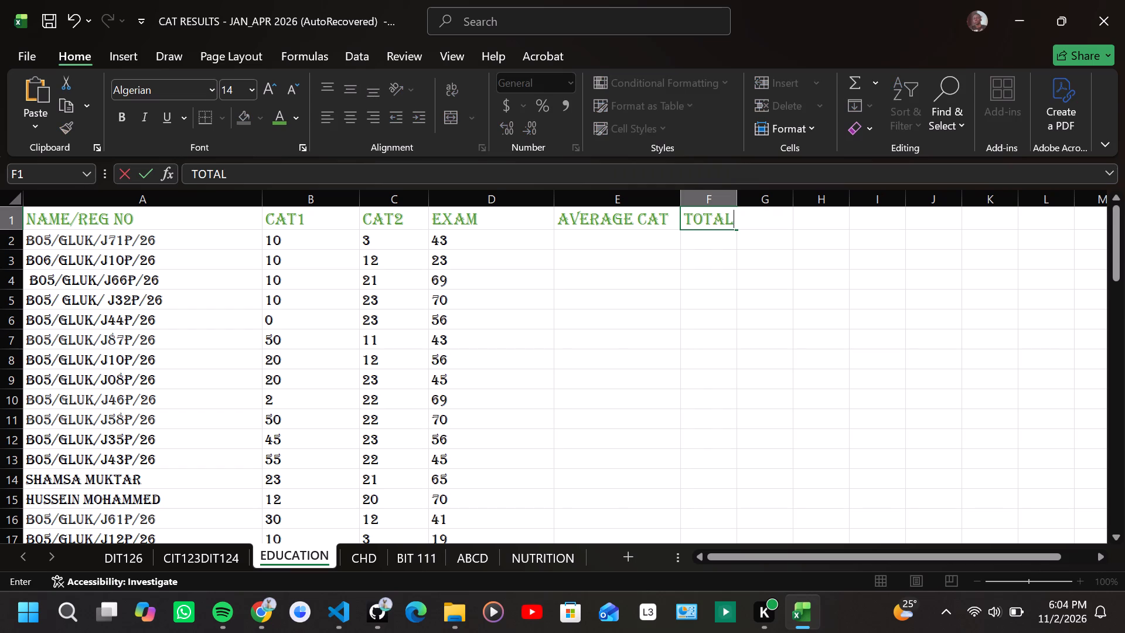
# Enter the formula =SUM(B2:C2)/2 in cell E2 to average the first student's CAT1 and CAT2.
pyautogui.click(608, 241)
pyautogui.press('=')
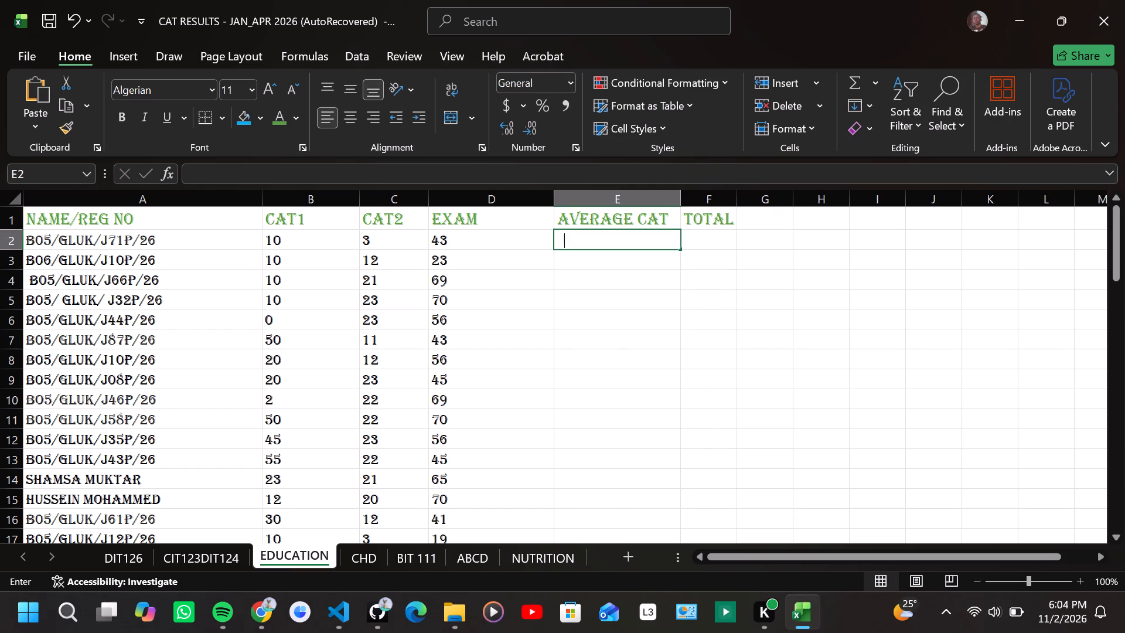
pyautogui.write('SUM')
pyautogui.hotkey('shift', '(')
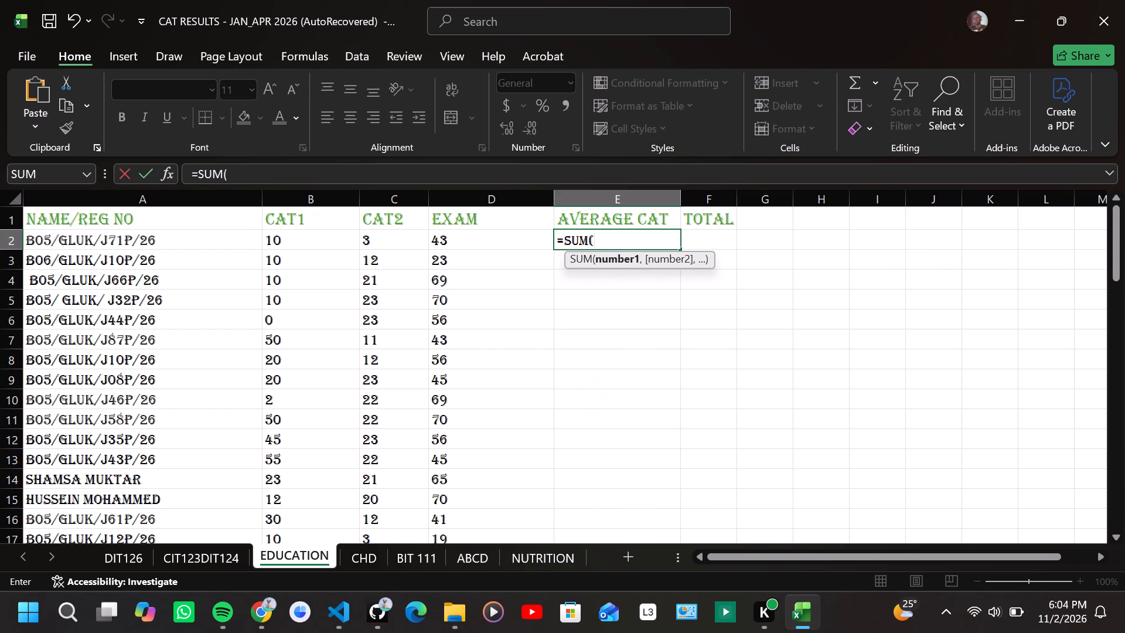
pyautogui.write('B2')
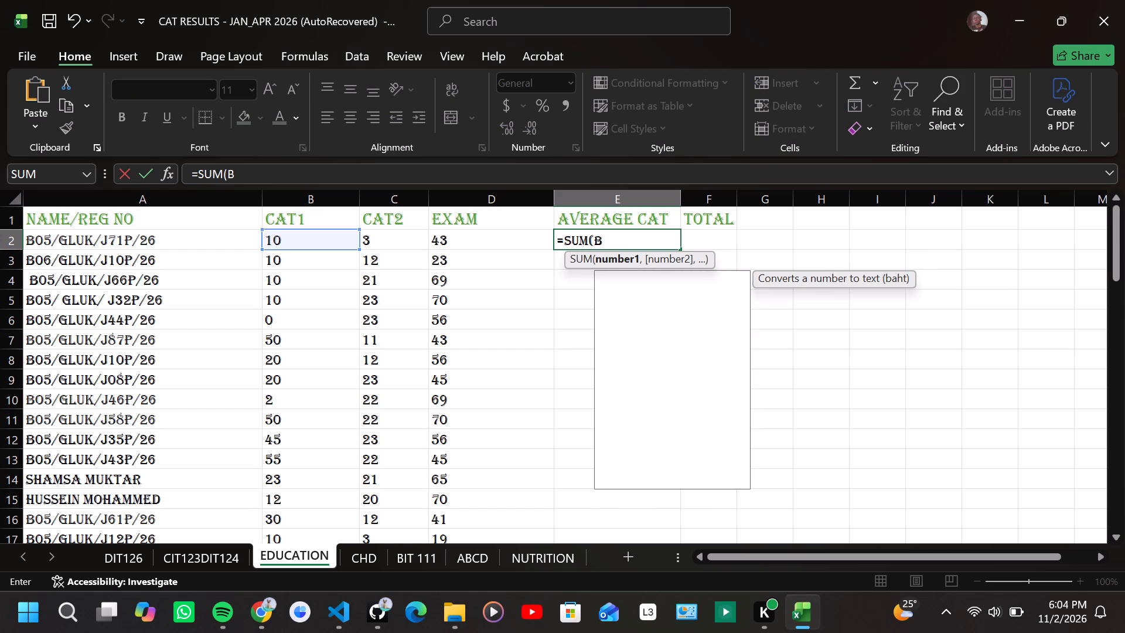
pyautogui.hotkey('shift', ':')
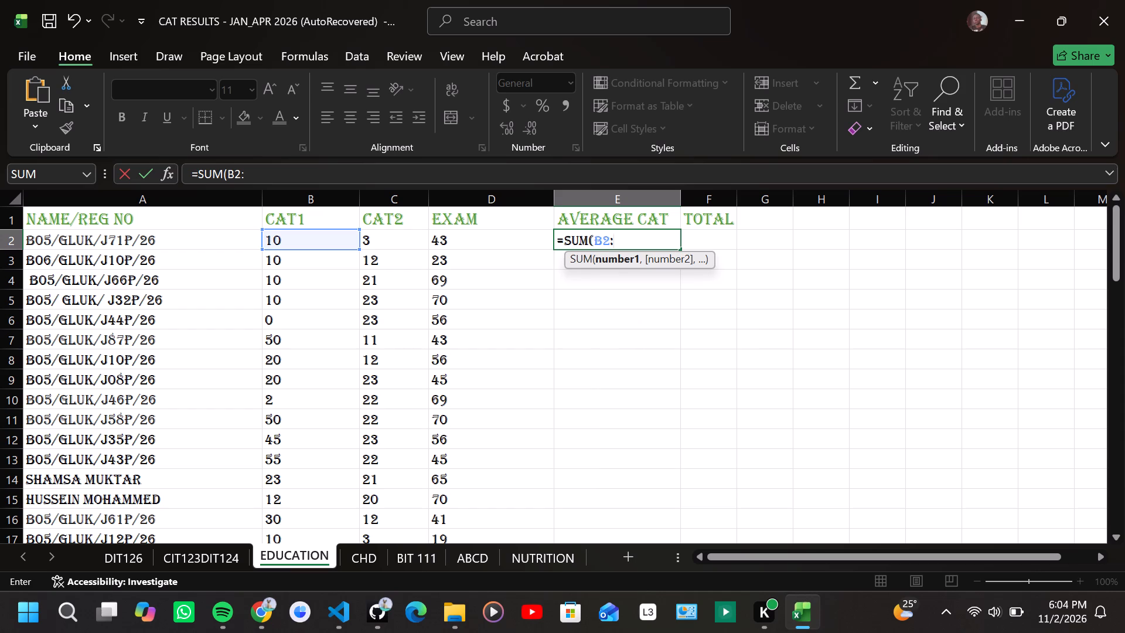
pyautogui.press('c')
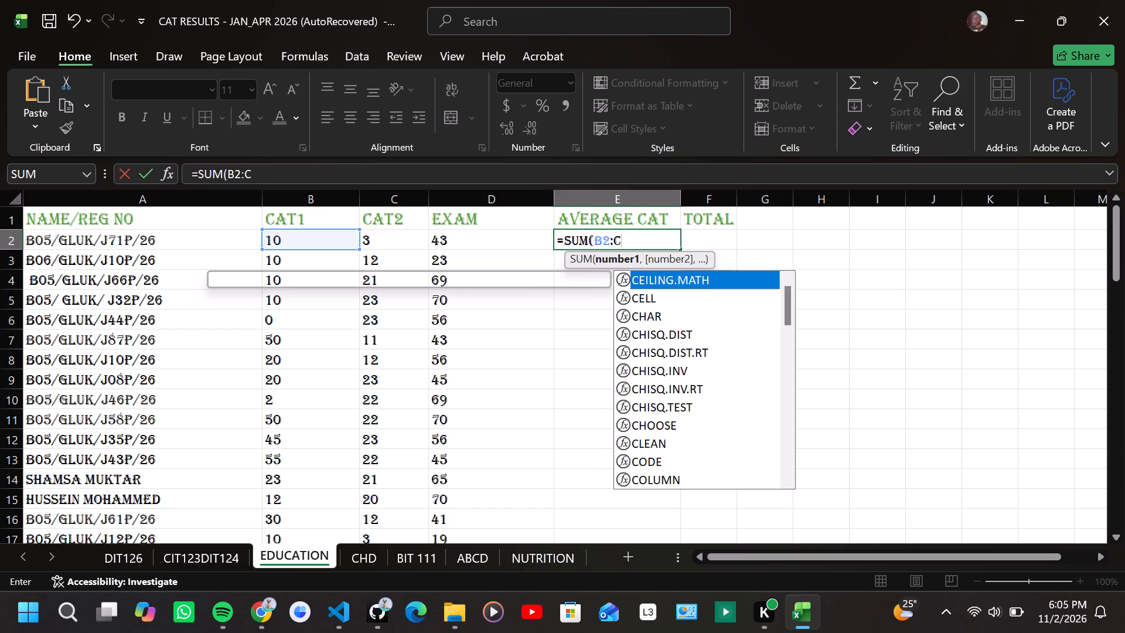
pyautogui.press('2')
pyautogui.hotkey('shift', ')')
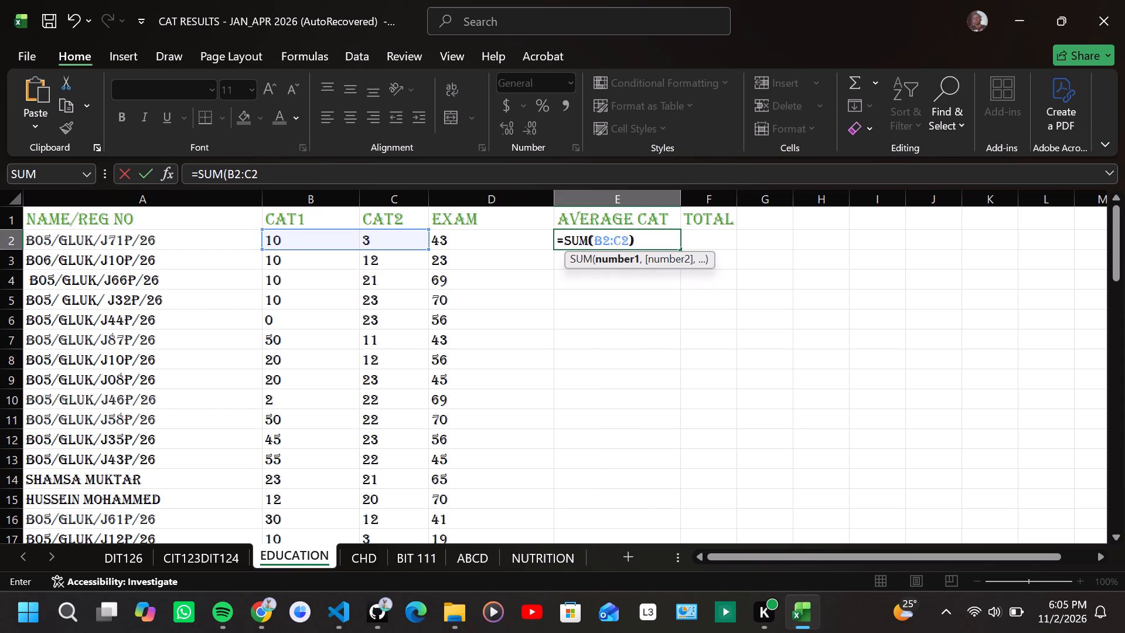
pyautogui.write('/2')
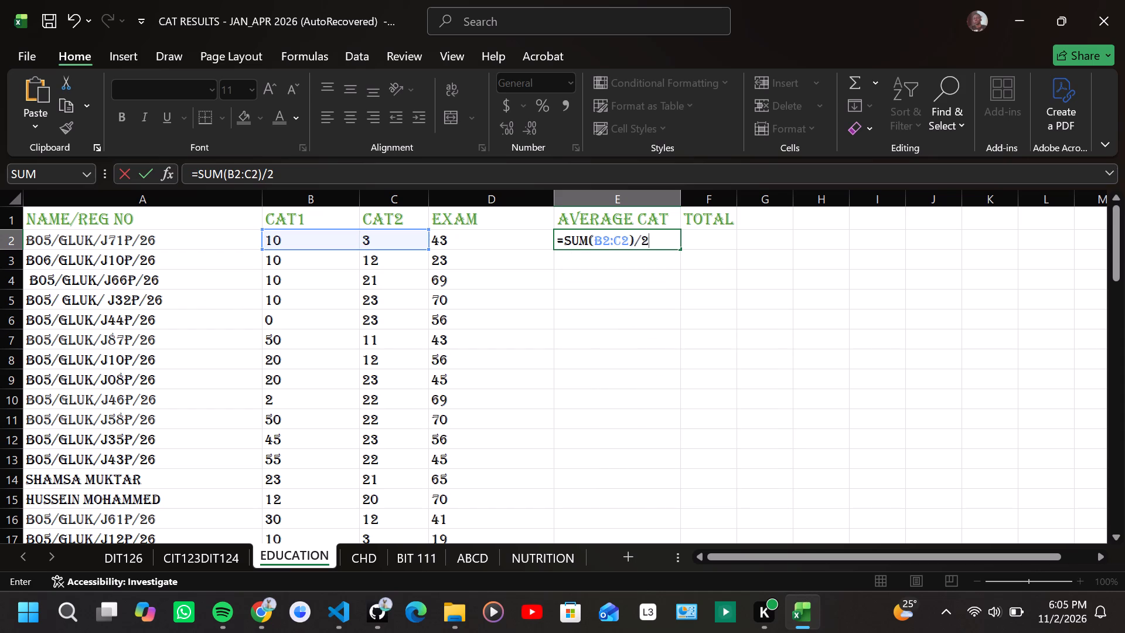
pyautogui.press('Return')
# Fill the AVERAGE CAT formula from E2 down to the last student in row 67, stopping above the MEAN SCORE row.
pyautogui.click(644, 234)
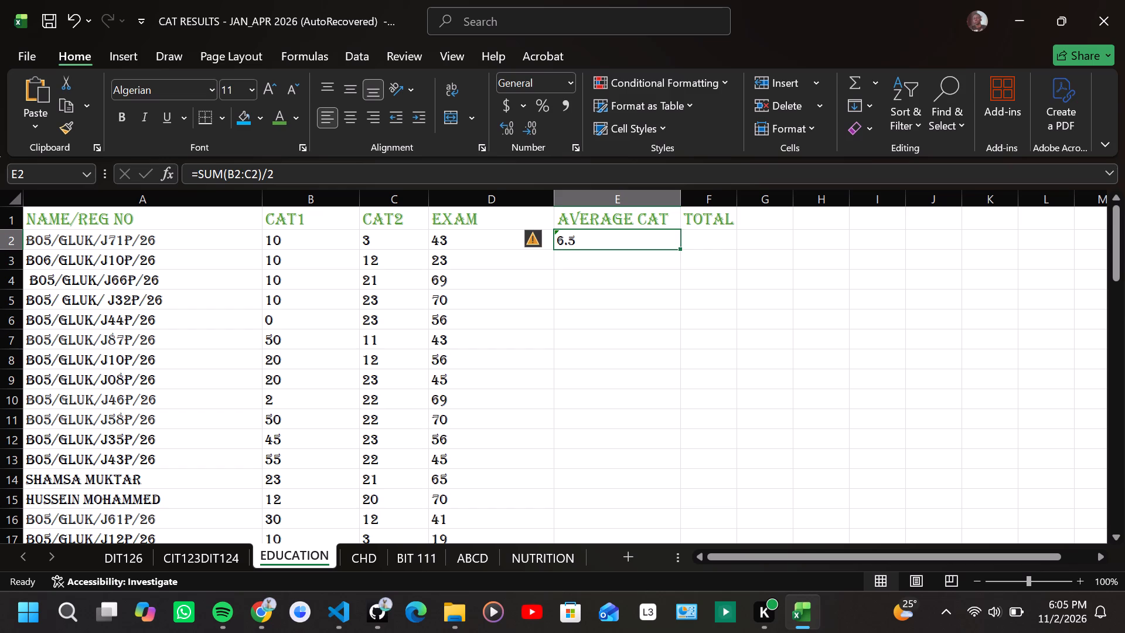
pyautogui.moveTo(681, 251); pyautogui.dragTo(744, 590)
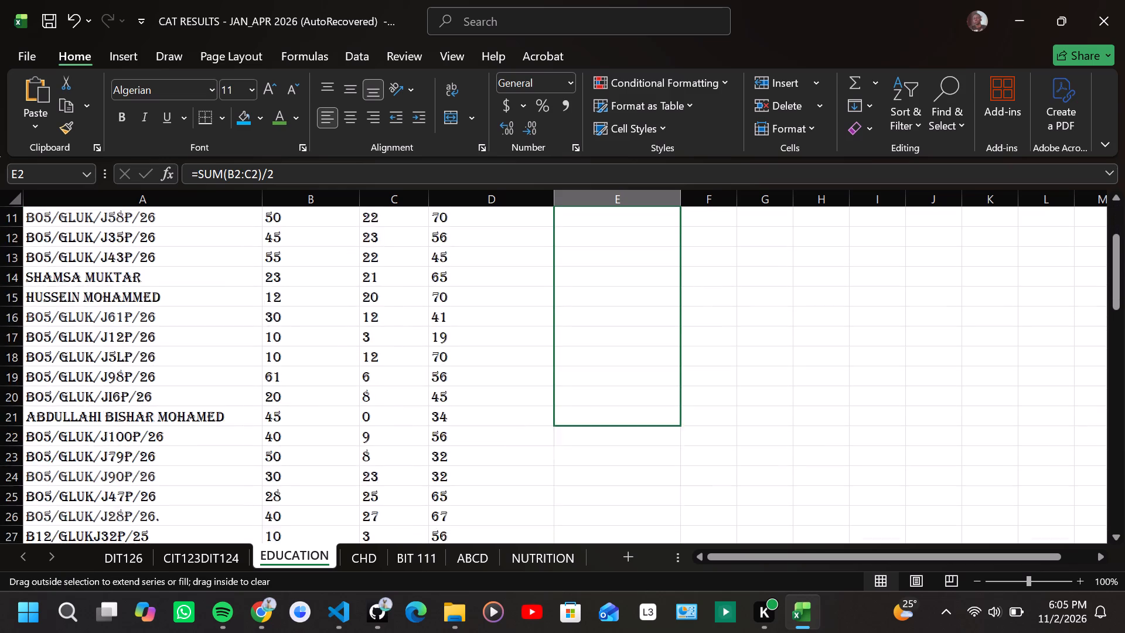
pyautogui.moveTo(744, 590); pyautogui.dragTo(762, 632)
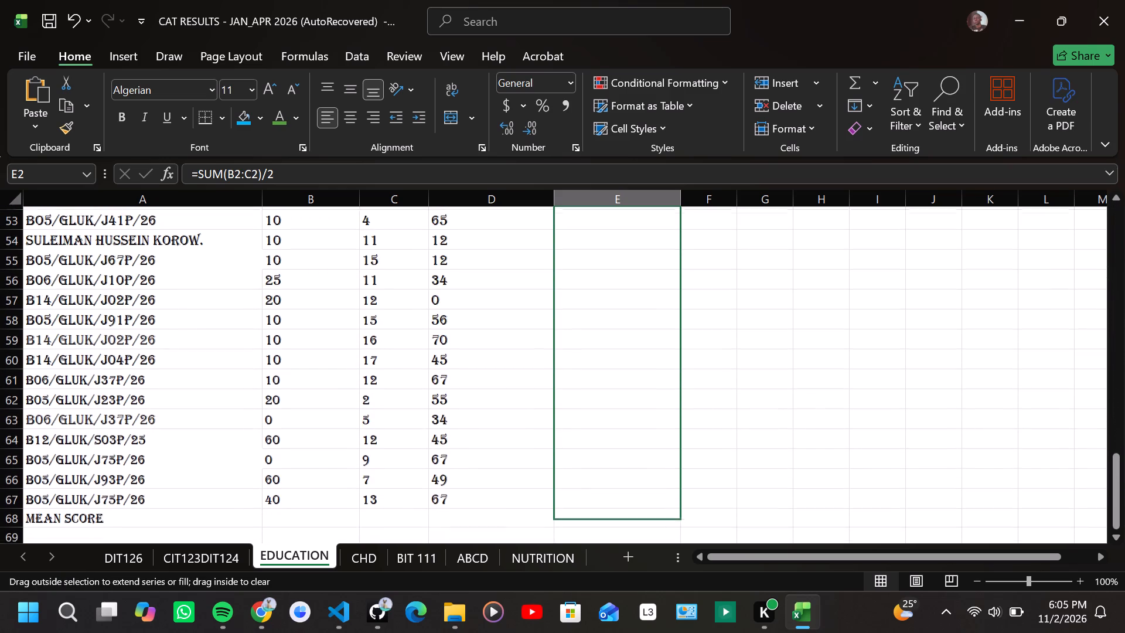
pyautogui.moveTo(762, 632); pyautogui.dragTo(724, 509)
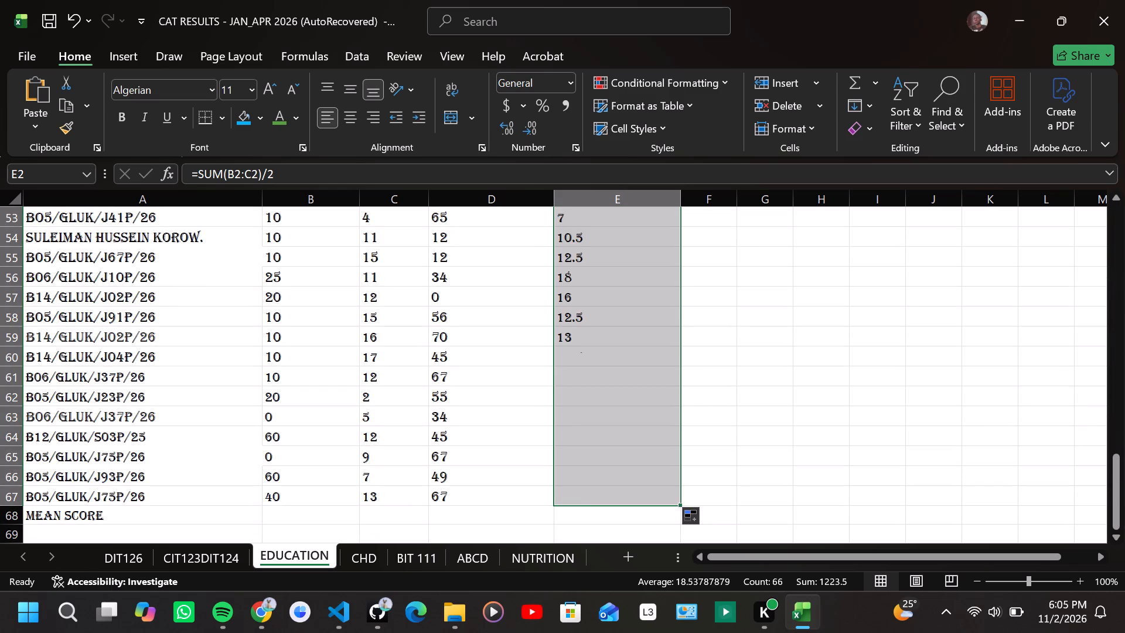
# Enter the formula =SUM(D2:E2) in cell F2 to total the first student's EXAM and AVERAGE CAT marks.
pyautogui.scroll(8, 643, 426)
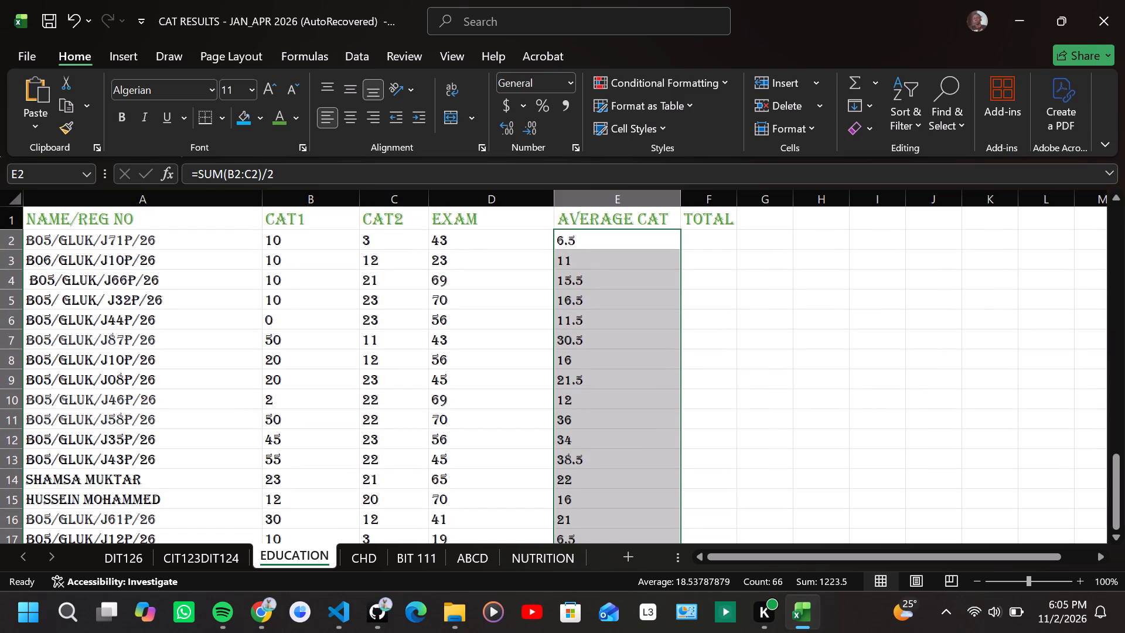
pyautogui.click(716, 244)
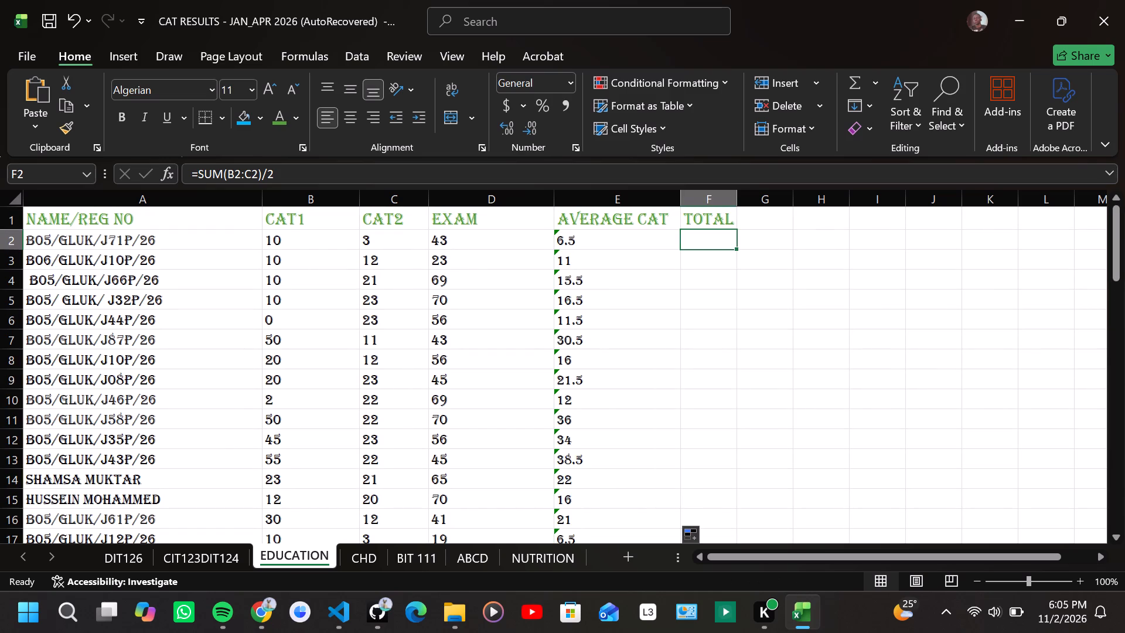
pyautogui.press('=')
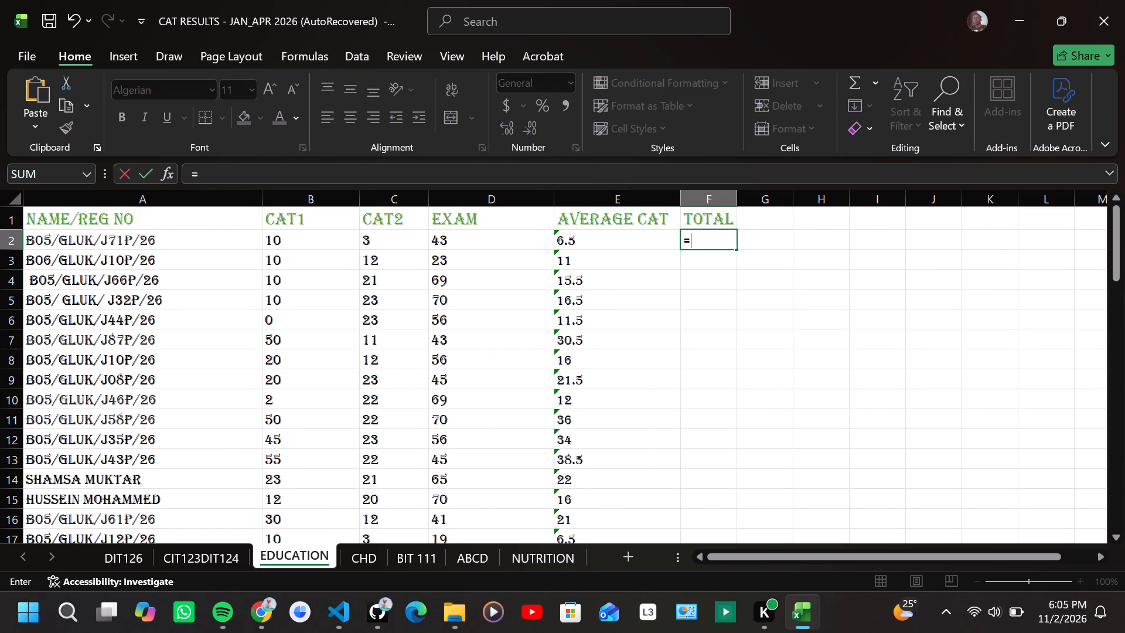
pyautogui.press('s')
pyautogui.write('UM')
pyautogui.hotkey('shift', '(')
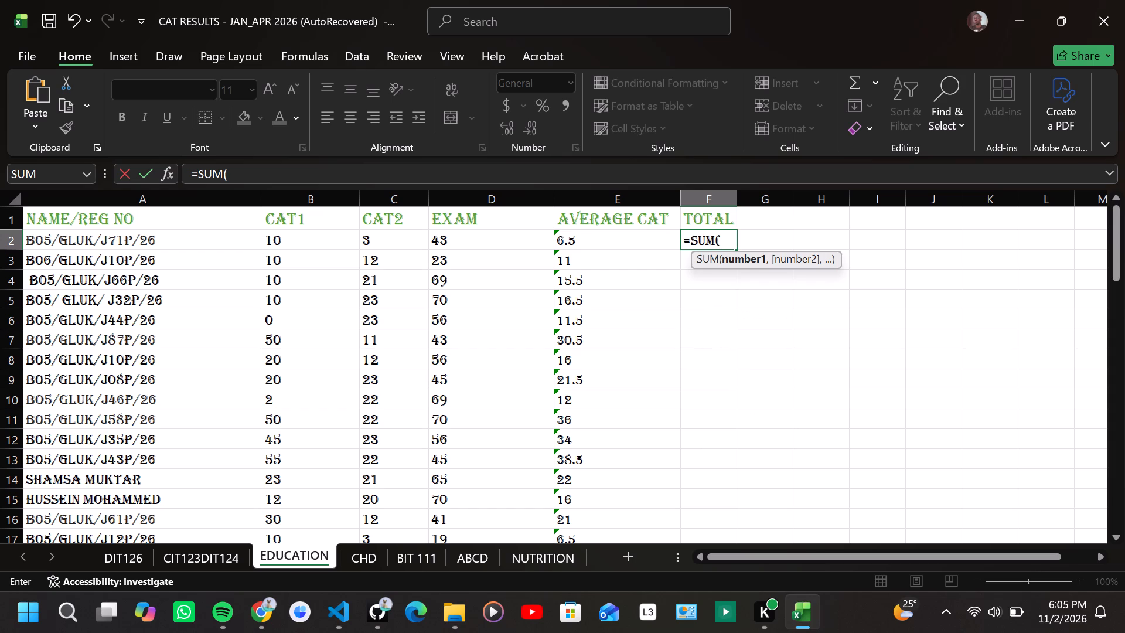
pyautogui.press('d')
pyautogui.press('2')
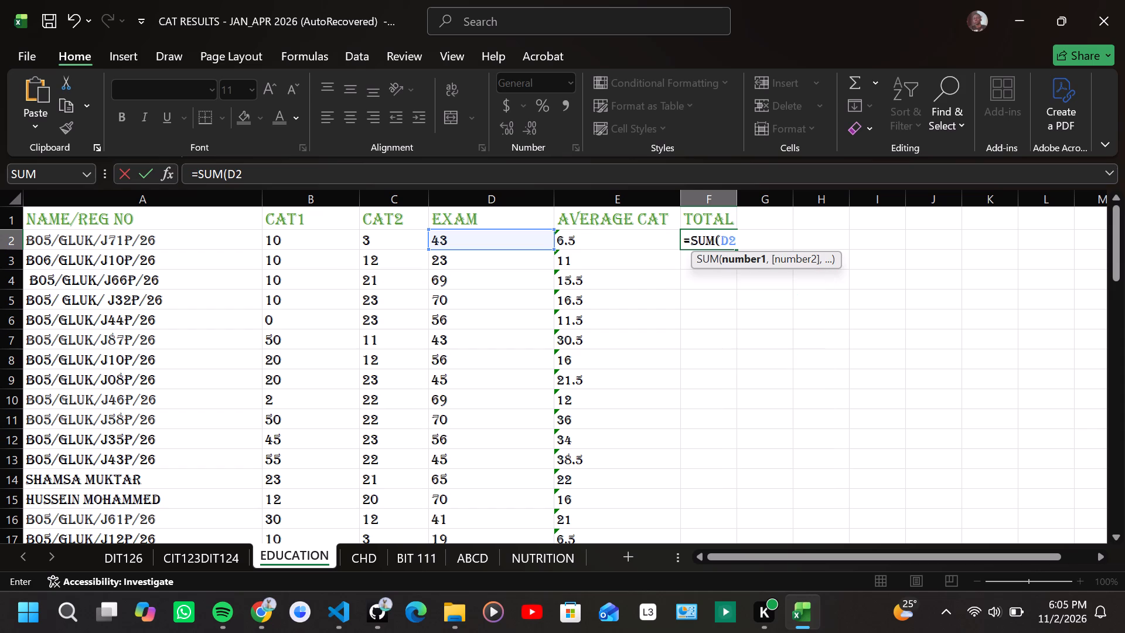
pyautogui.hotkey('shift', ':')
pyautogui.write('E2')
pyautogui.hotkey('shift', ')')
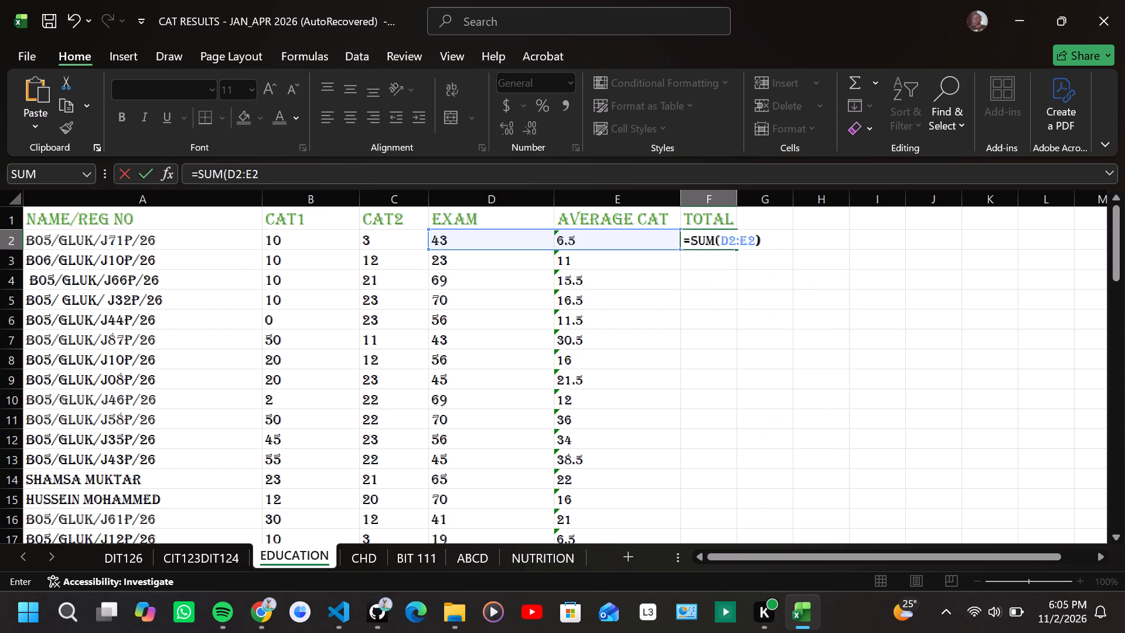
pyautogui.press('Return')
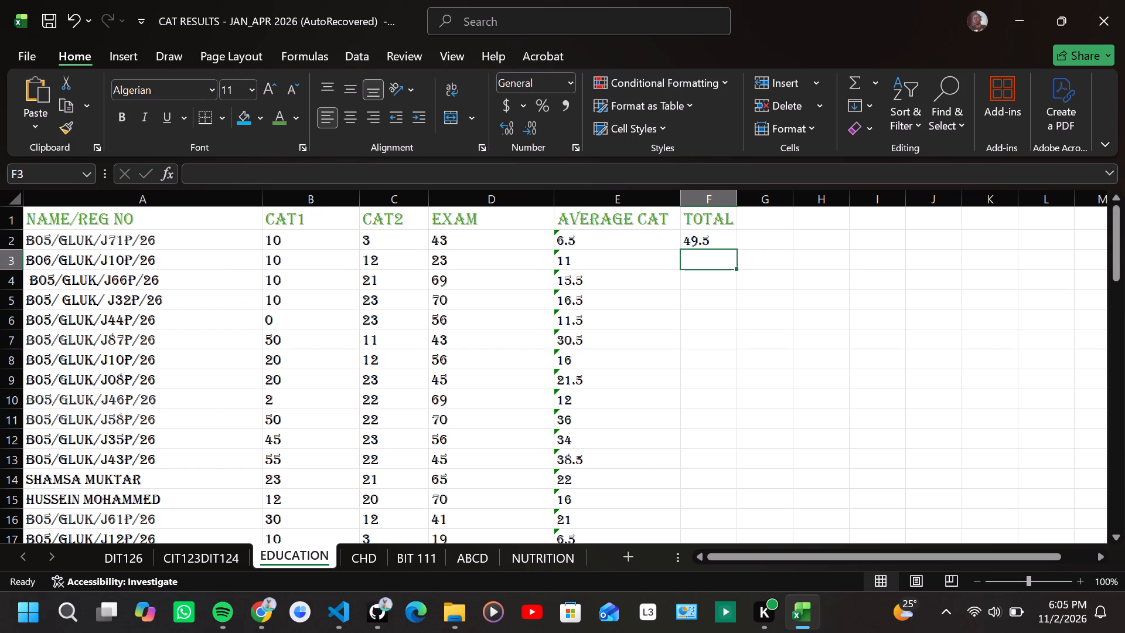
# Fill the TOTAL formula from F2 down to the last student in row 67, stopping above the MEAN SCORE row.
pyautogui.click(724, 238)
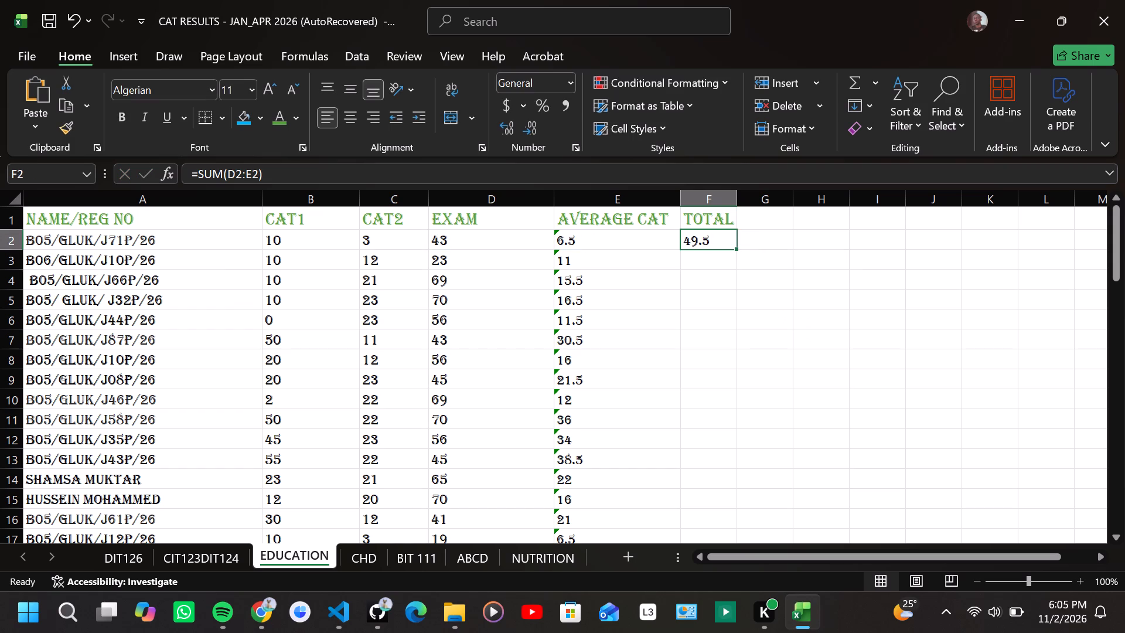
pyautogui.moveTo(735, 247); pyautogui.dragTo(798, 582)
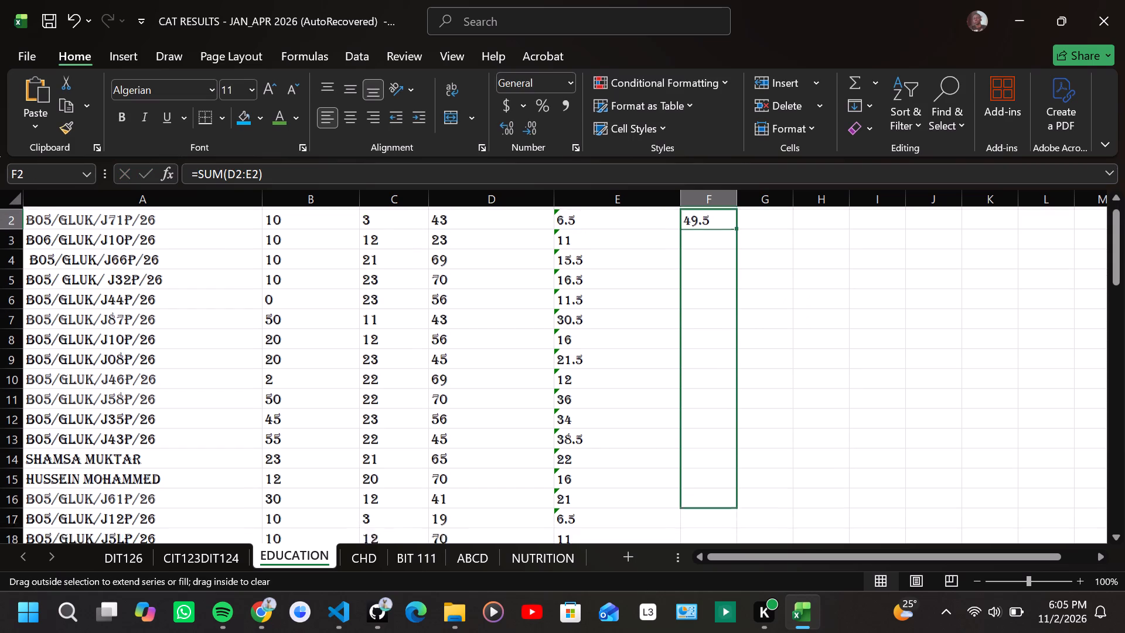
pyautogui.moveTo(798, 582); pyautogui.dragTo(780, 509)
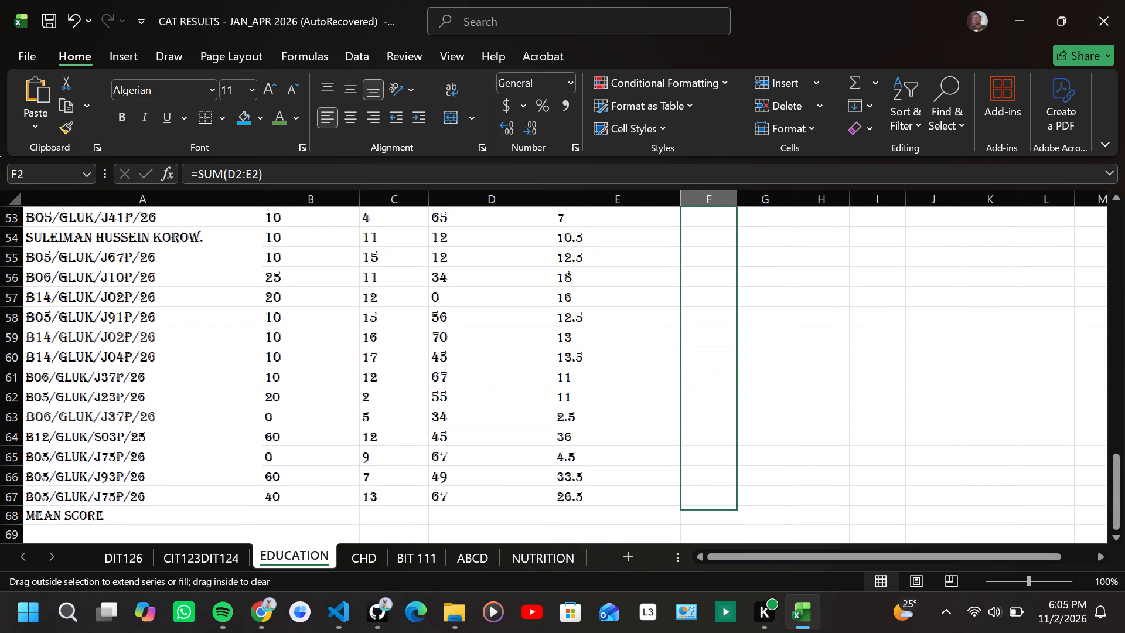
pyautogui.moveTo(780, 509); pyautogui.dragTo(777, 508)
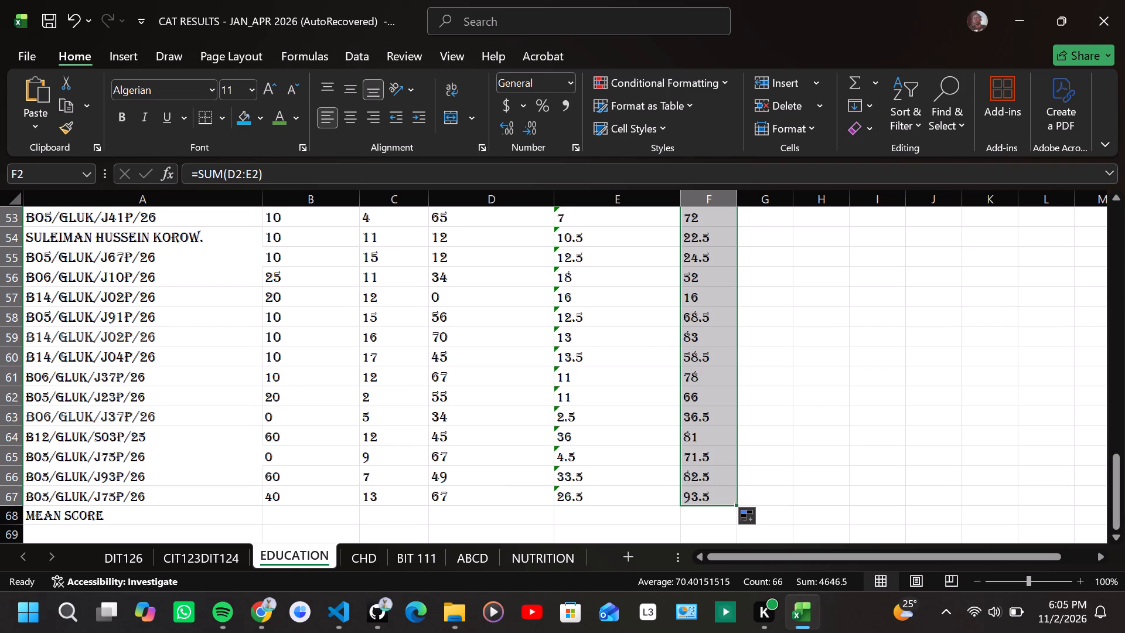
pyautogui.click(828, 414)
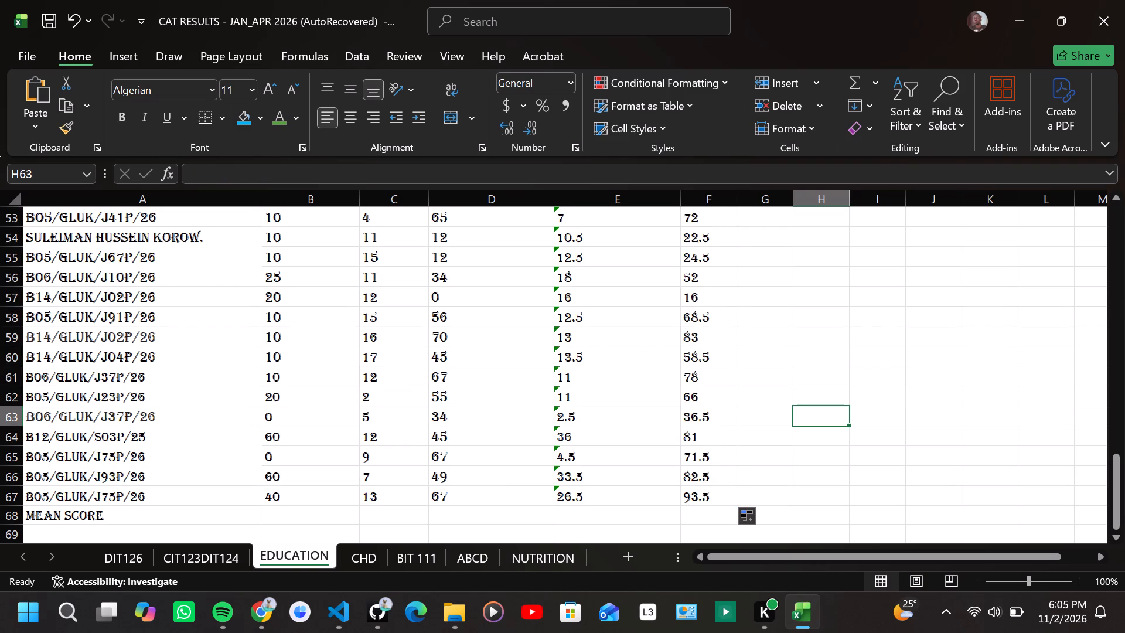
# Save the workbook with the completed AVERAGE CAT and TOTAL columns.
pyautogui.scroll(2, 705, 441)
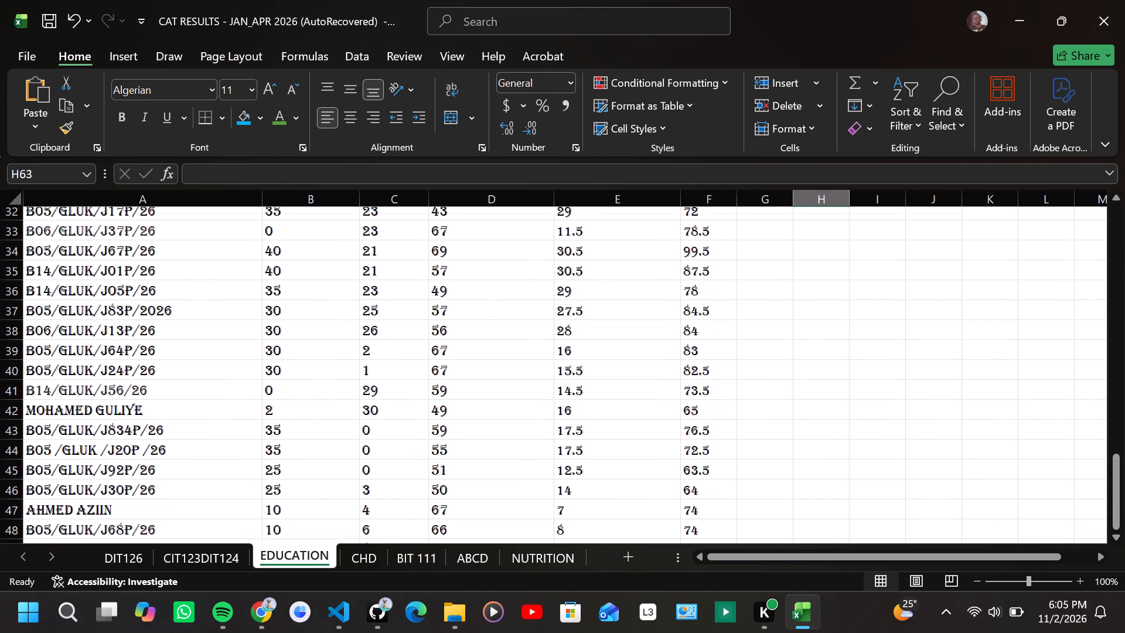
pyautogui.scroll(4, 705, 441)
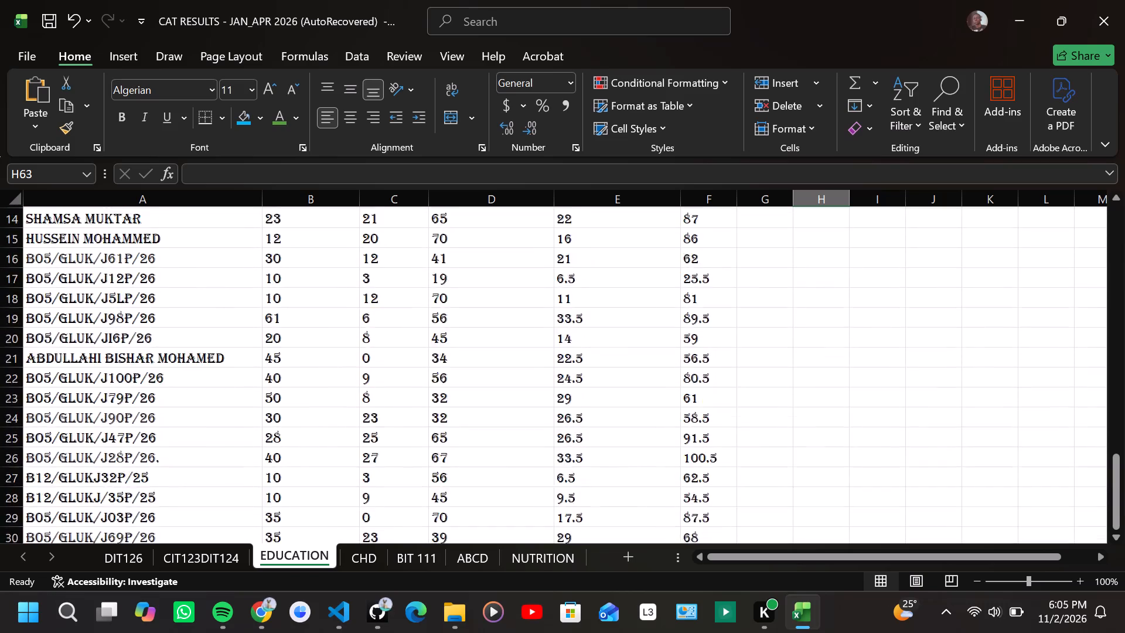
pyautogui.scroll(2, 705, 441)
pyautogui.scroll(-1, 887, 350)
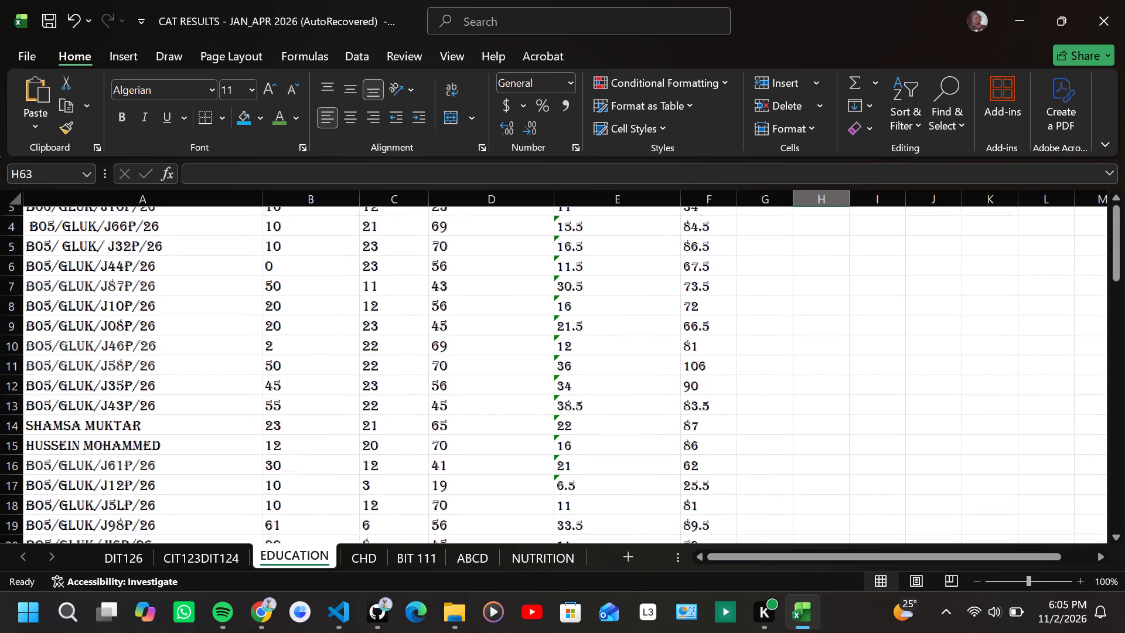
pyautogui.scroll(2, 887, 350)
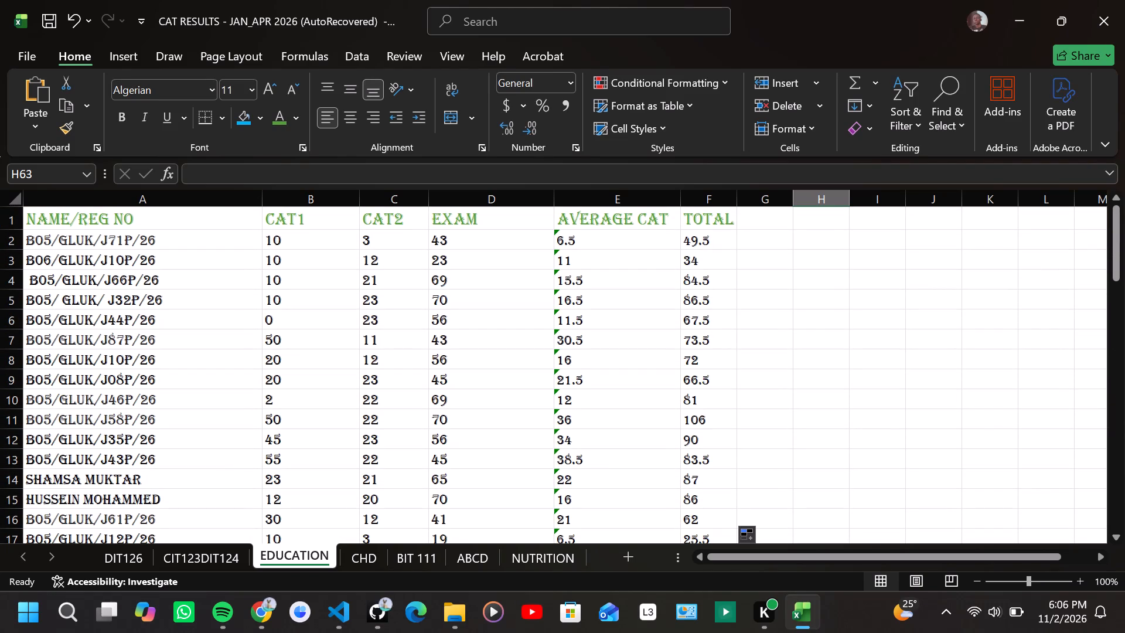
pyautogui.hotkey('ctrl', 's')
# Review the AVERAGE CAT and TOTAL columns for all students, from the headings to the MEAN SCORE row.
pyautogui.scroll(-1, 953, 448)
pyautogui.scroll(2, 953, 448)
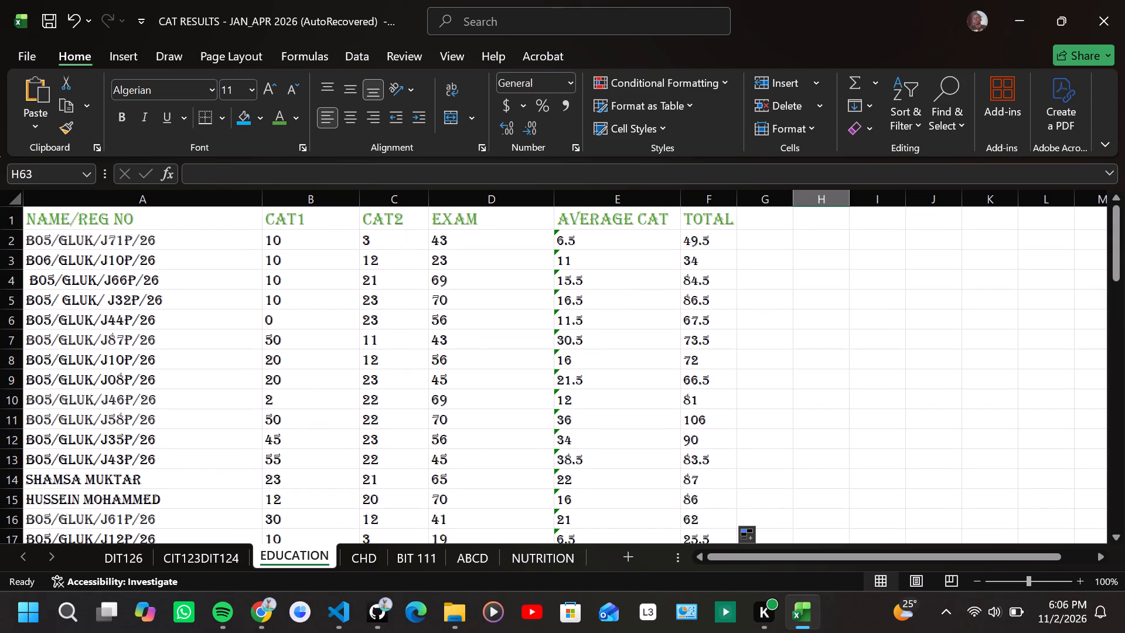
pyautogui.scroll(2, 640, 469)
pyautogui.scroll(-4, 640, 469)
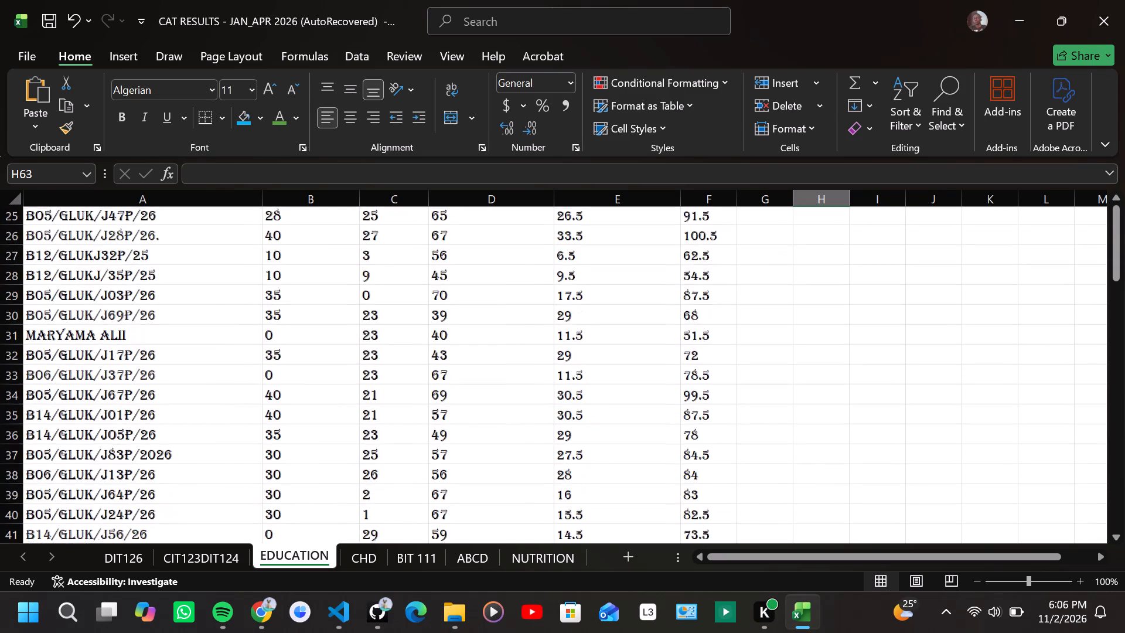
pyautogui.scroll(-1, 640, 469)
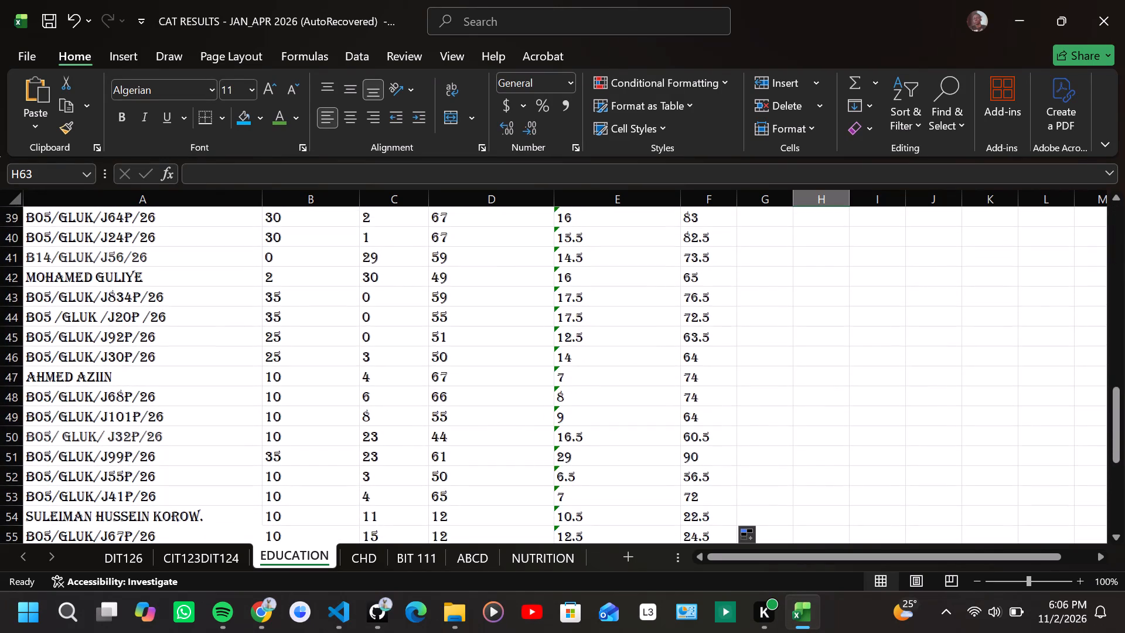
pyautogui.scroll(-1, 534, 473)
pyautogui.scroll(3, 534, 473)
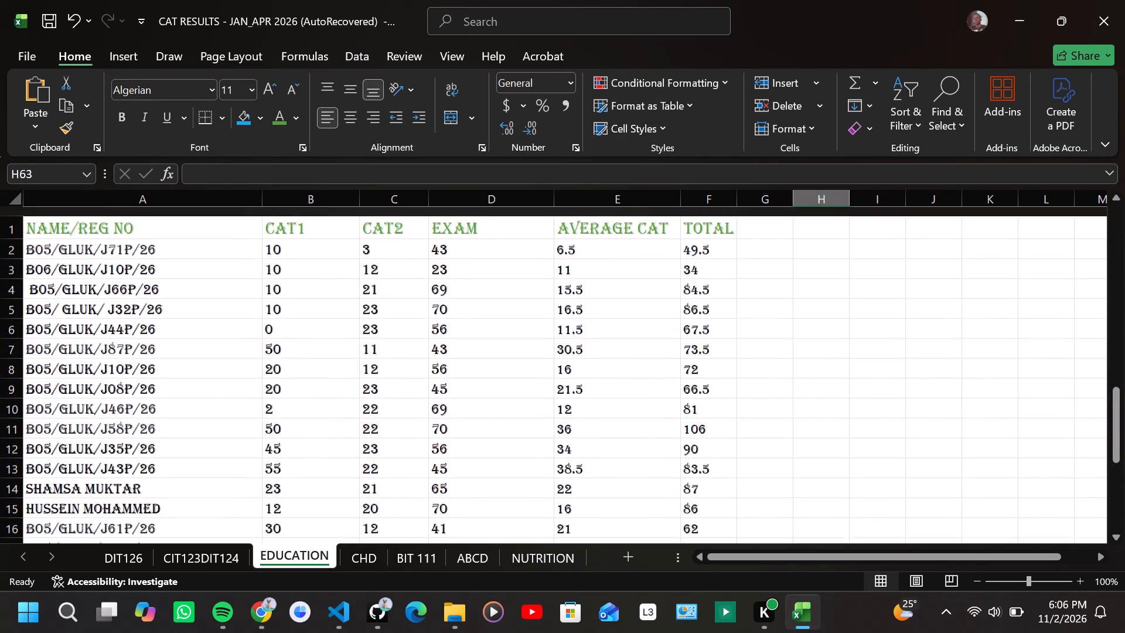
pyautogui.scroll(1, 534, 473)
pyautogui.scroll(-4, 534, 473)
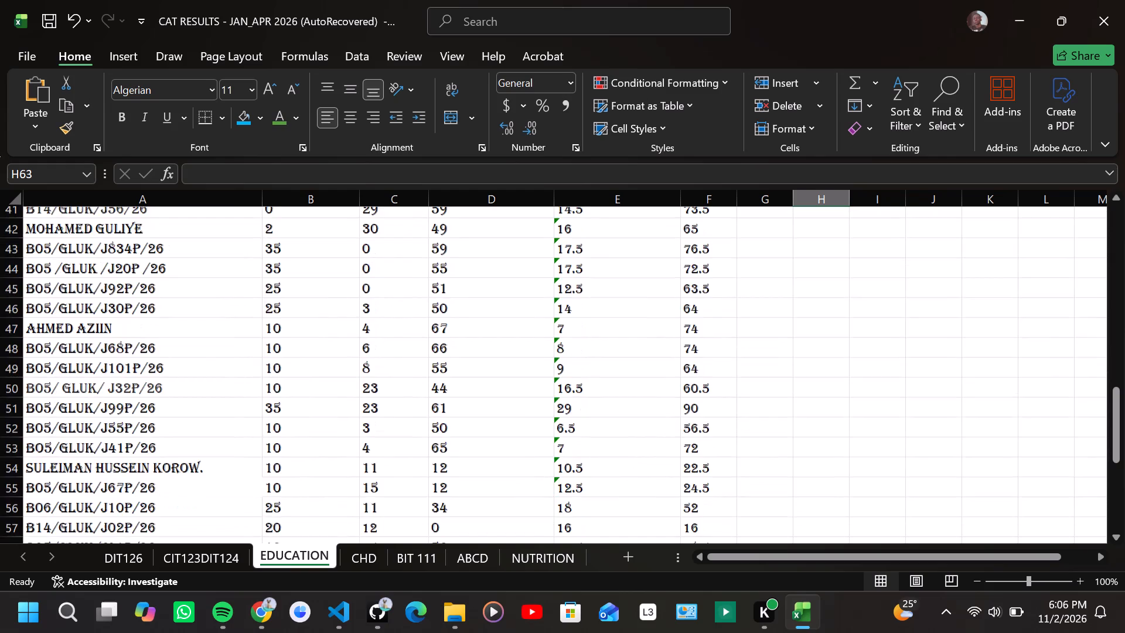
pyautogui.scroll(-2, 534, 473)
pyautogui.scroll(1, 534, 473)
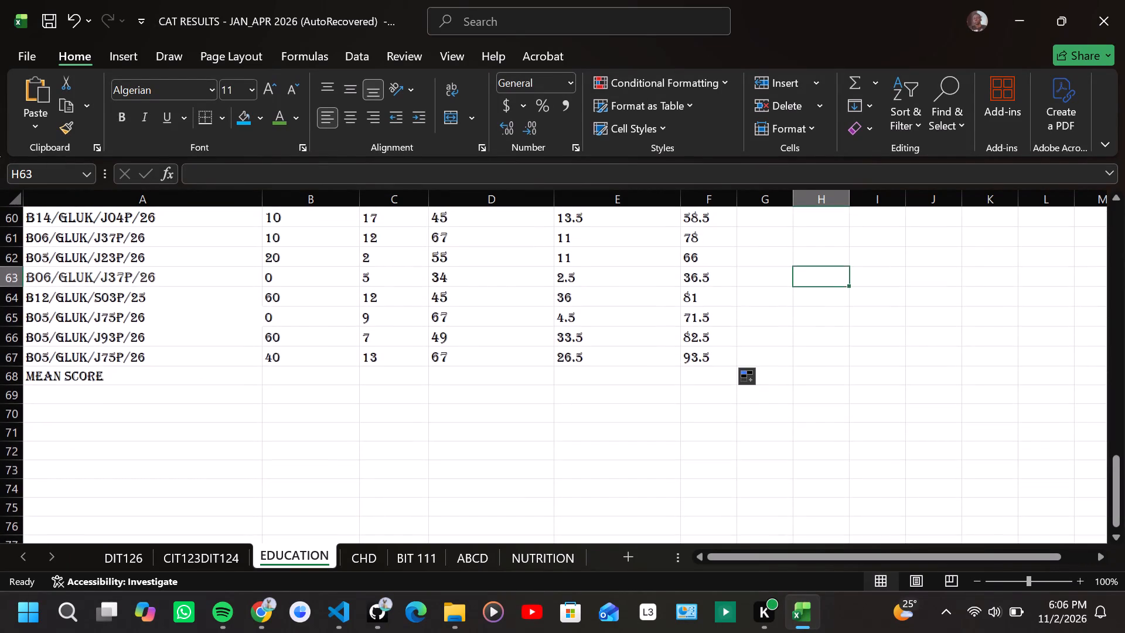
pyautogui.scroll(5, 534, 473)
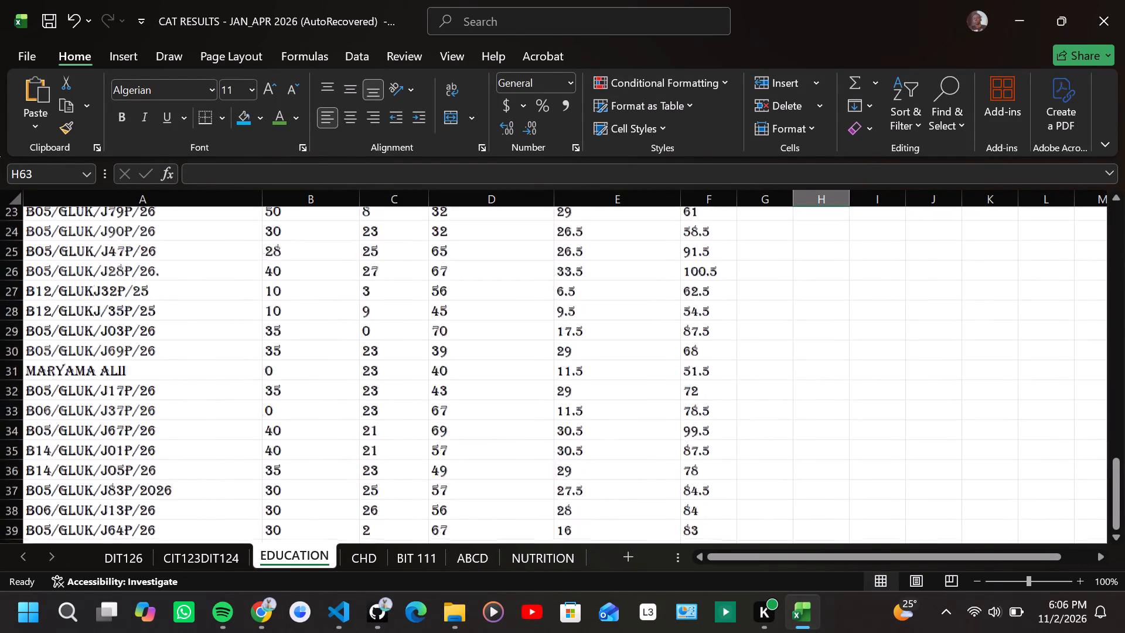
pyautogui.scroll(1, 534, 473)
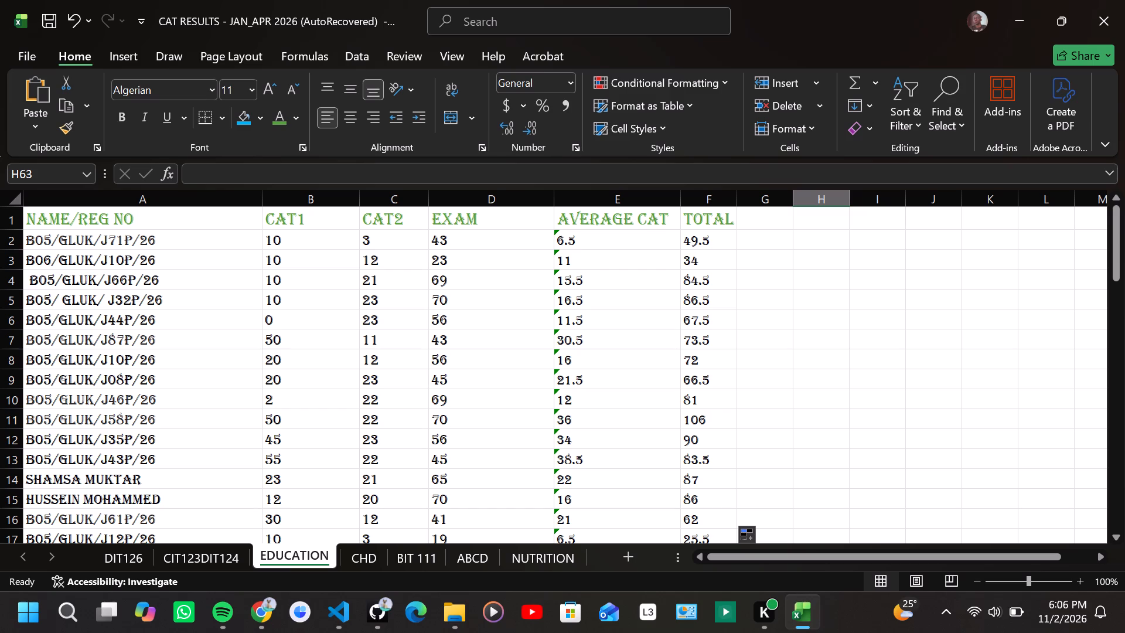
pyautogui.scroll(-1, 724, 373)
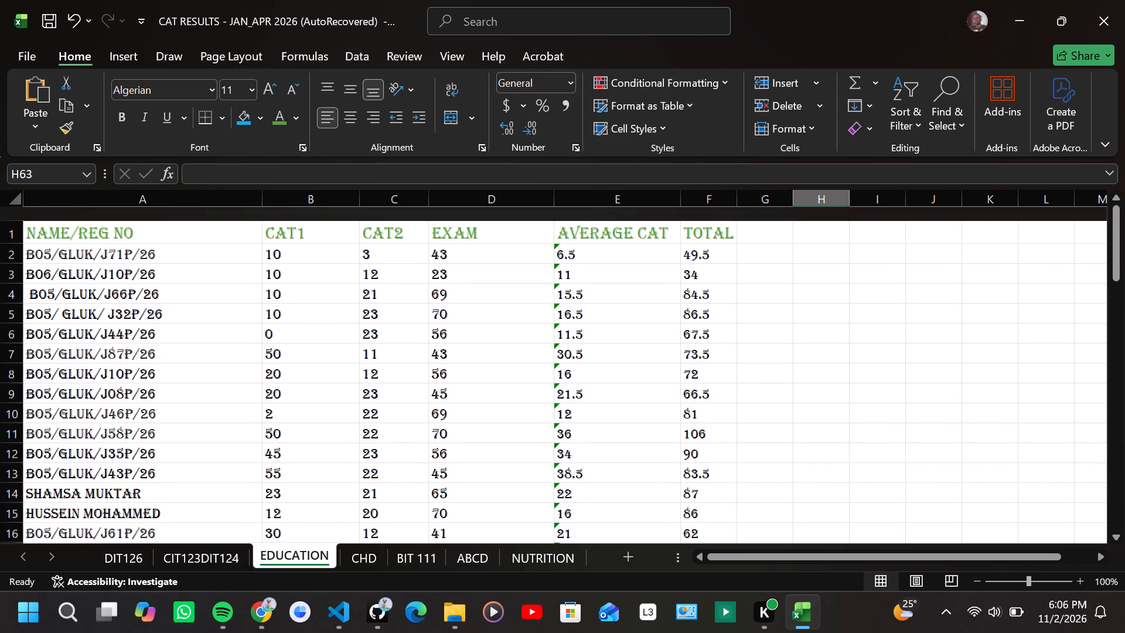
pyautogui.scroll(-3, 724, 373)
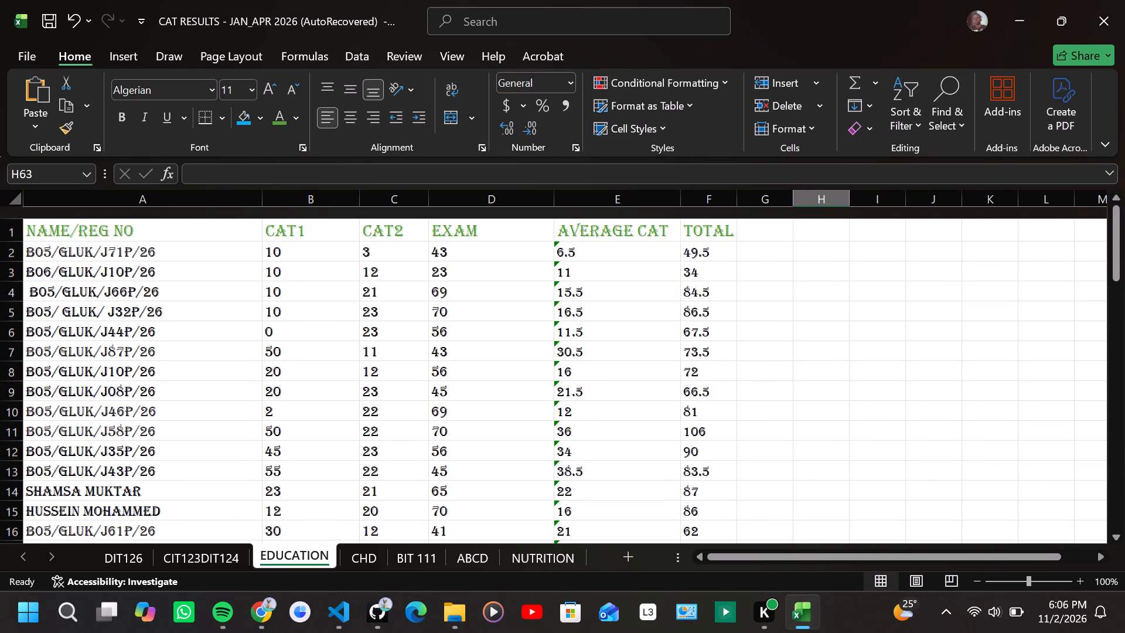
pyautogui.scroll(-2, 724, 373)
pyautogui.scroll(1, 724, 373)
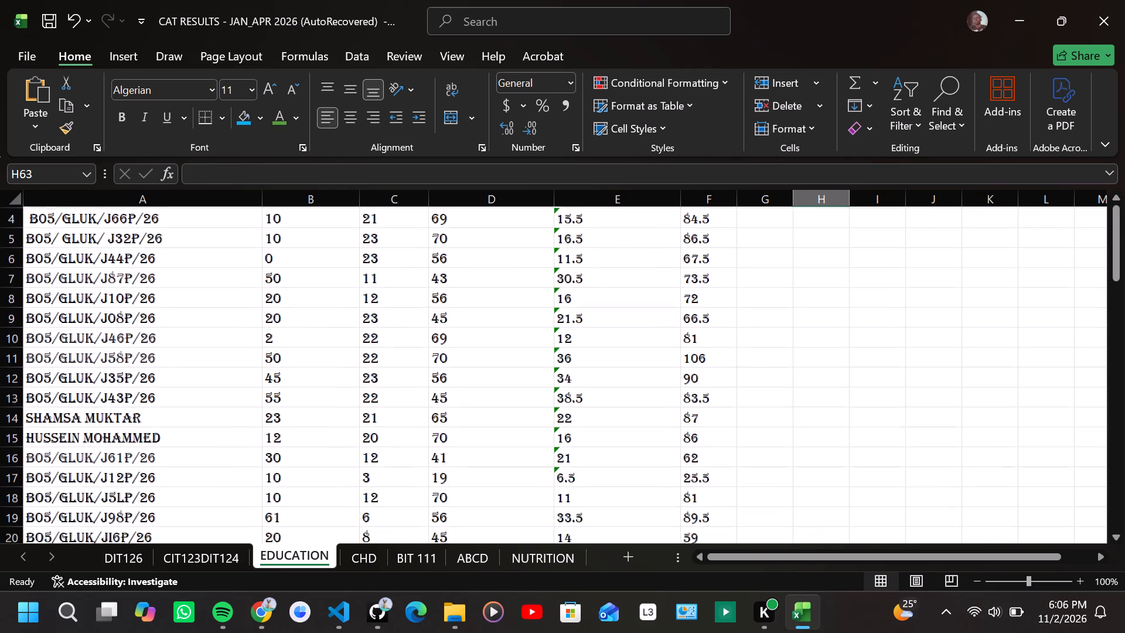
pyautogui.scroll(2, 724, 373)
pyautogui.scroll(-2, 724, 373)
pyautogui.scroll(2, 724, 373)
pyautogui.scroll(-1, 724, 373)
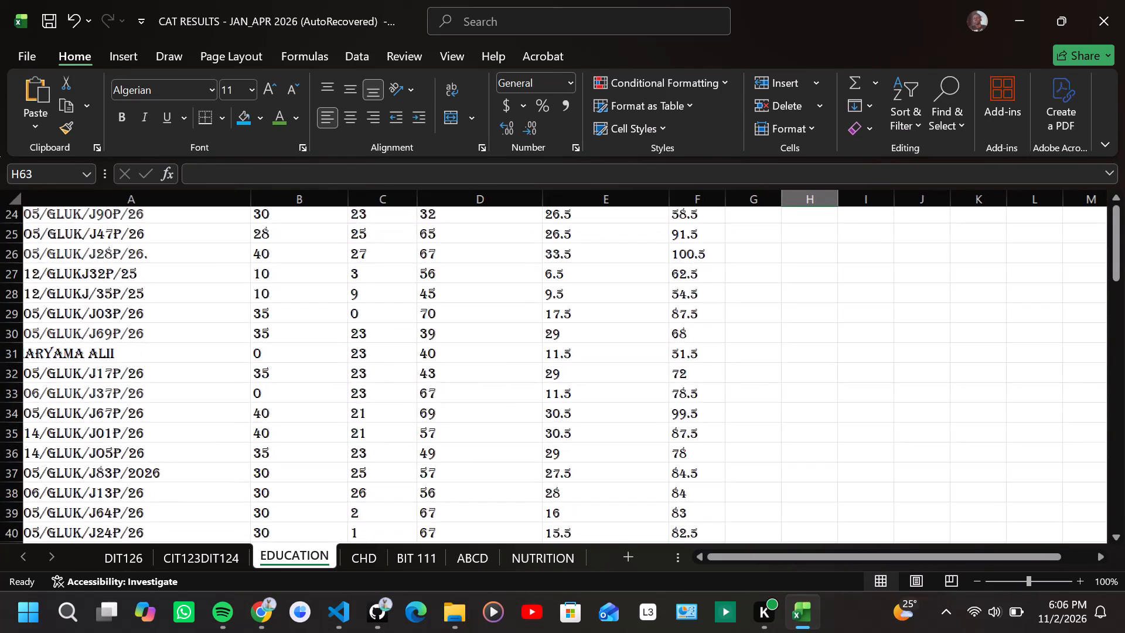
# Examine the MEAN SCORE row on the NUTRITION sheet and check the formula used for its first mean in B23.
pyautogui.scroll(-2, 724, 373)
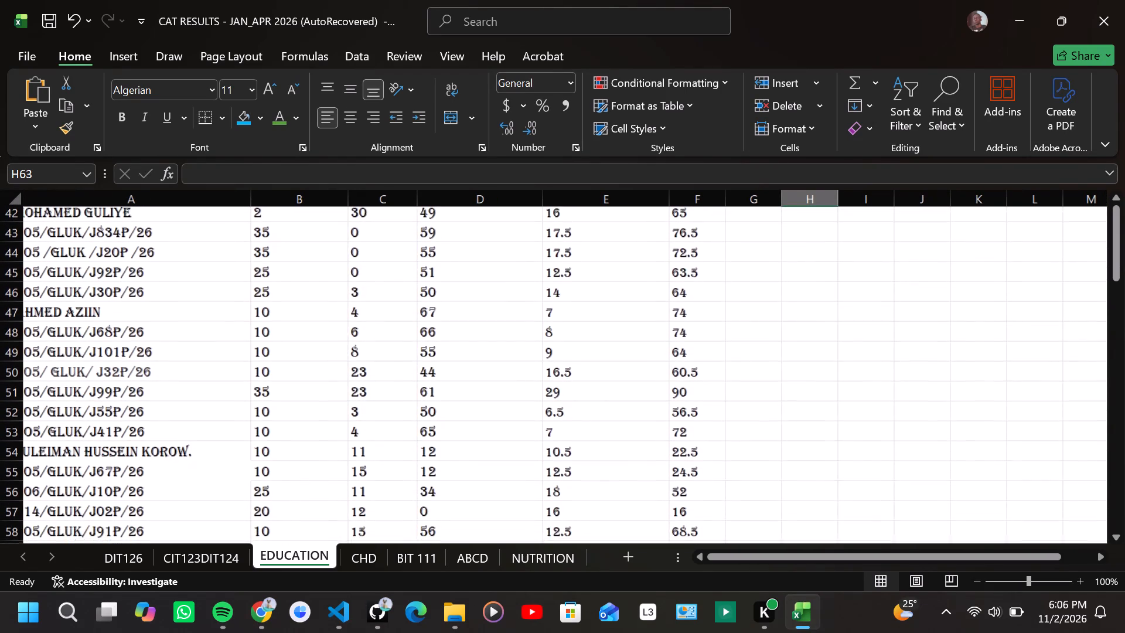
pyautogui.scroll(-1, 724, 373)
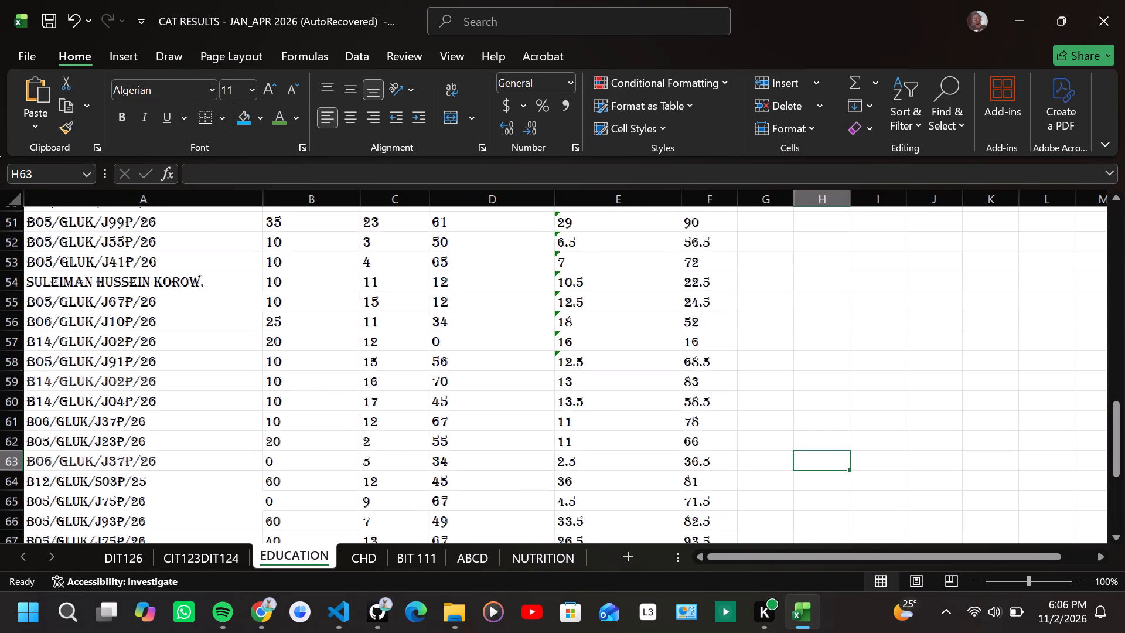
pyautogui.scroll(-1, 724, 373)
pyautogui.scroll(1, 724, 373)
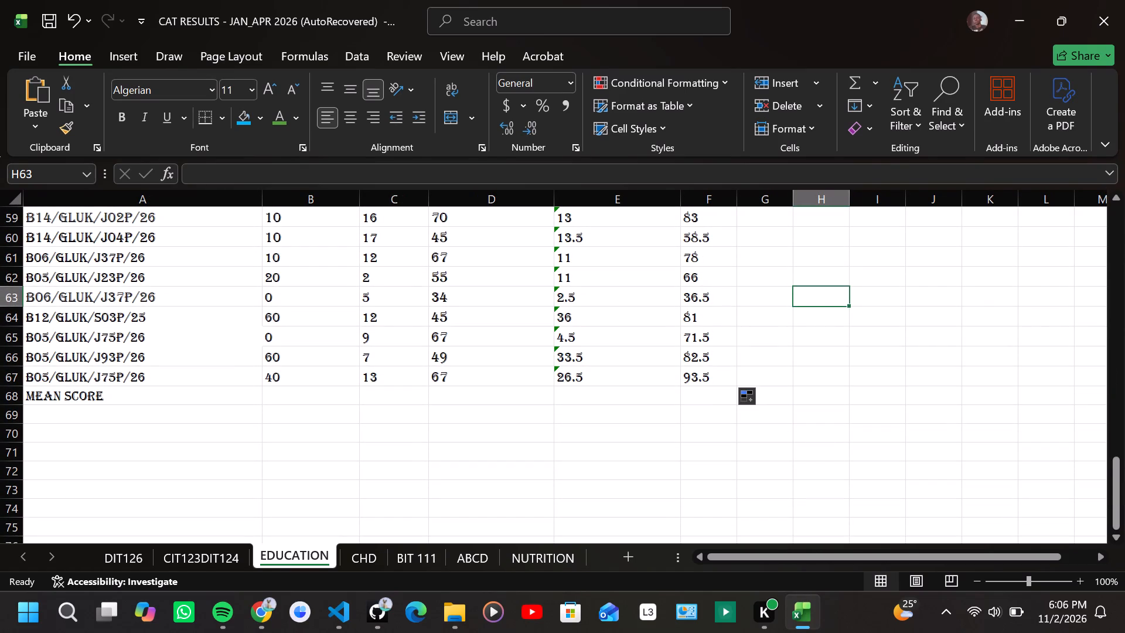
pyautogui.click(547, 563)
pyautogui.scroll(-1, 183, 279)
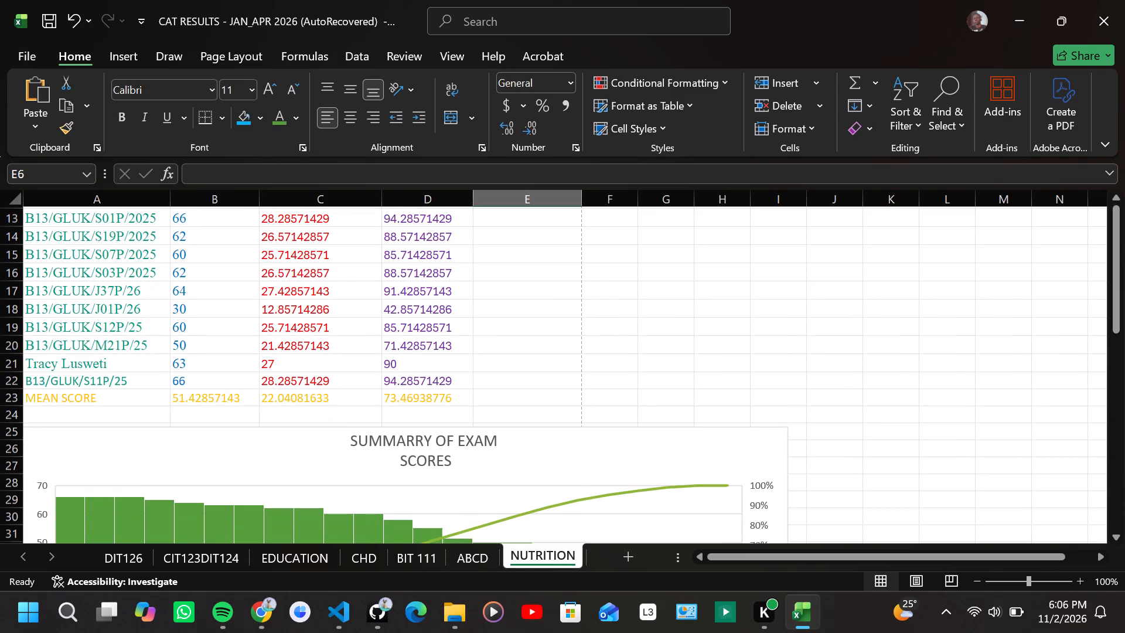
pyautogui.click(96, 403)
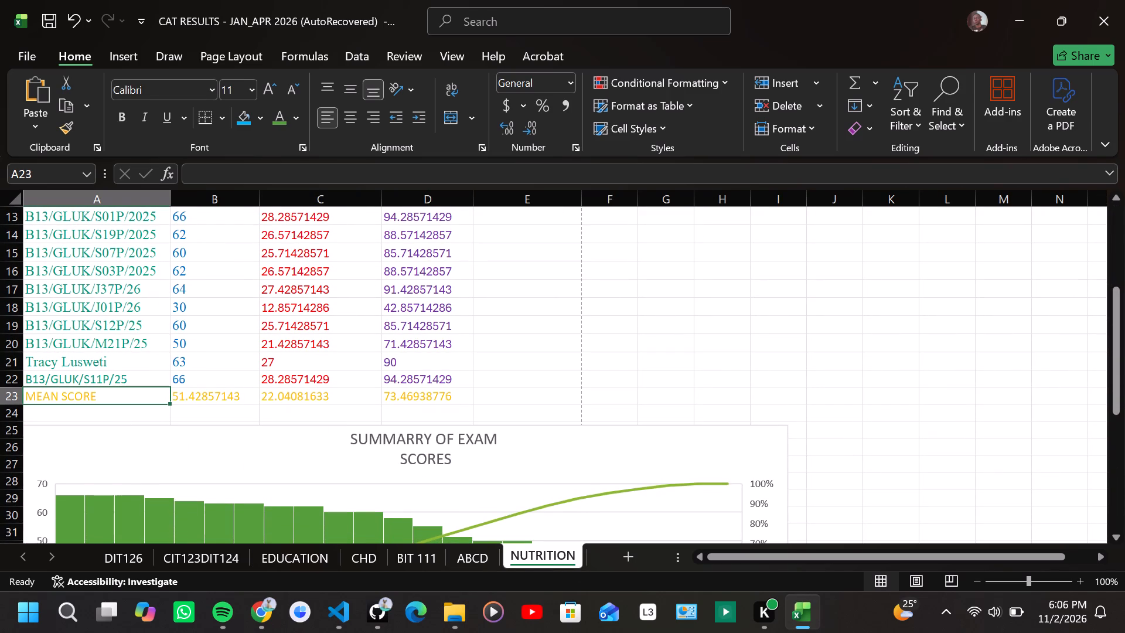
pyautogui.click(96, 403)
pyautogui.click(199, 397)
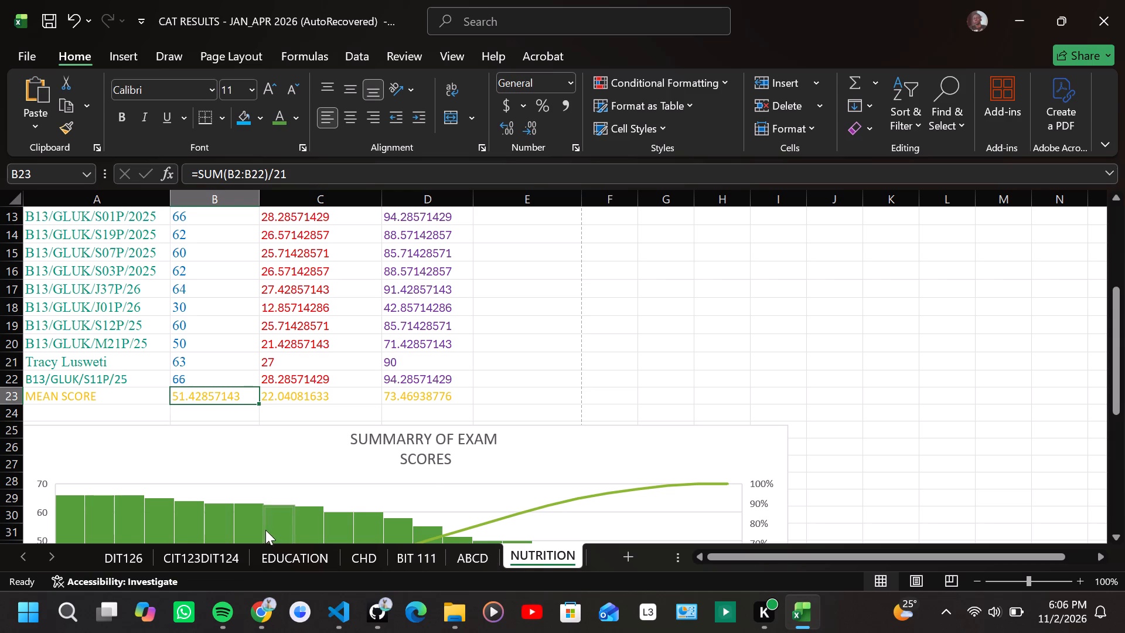
# Return to the EDUCATION sheet and look through the marks columns between the headings and the MEAN SCORE row.
pyautogui.click(289, 550)
pyautogui.scroll(6, 444, 434)
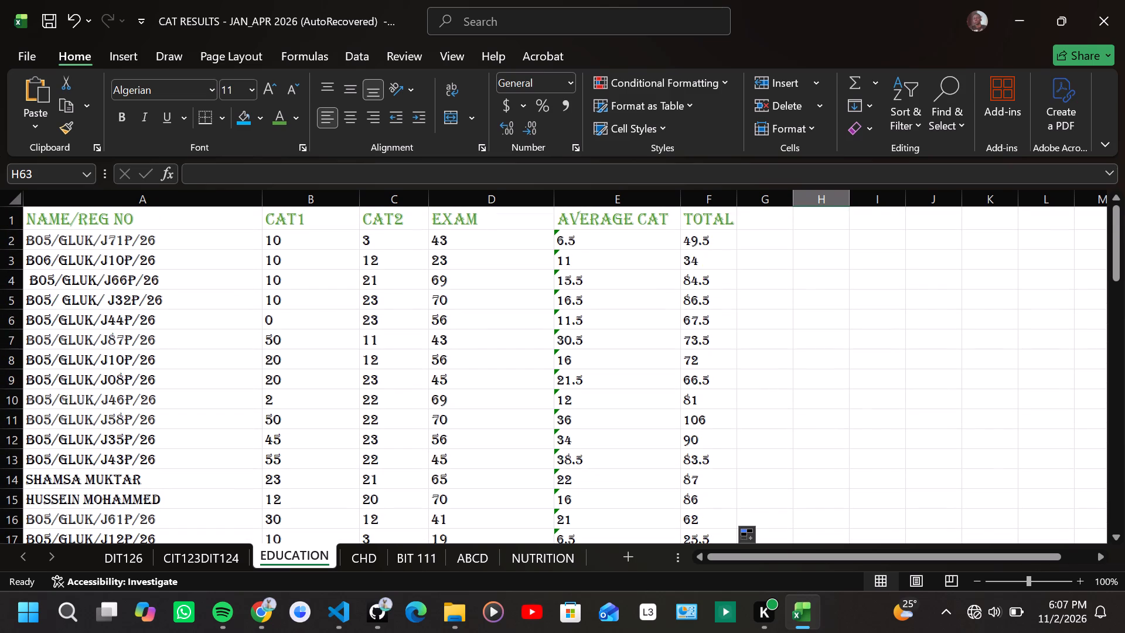
pyautogui.scroll(-3, 611, 307)
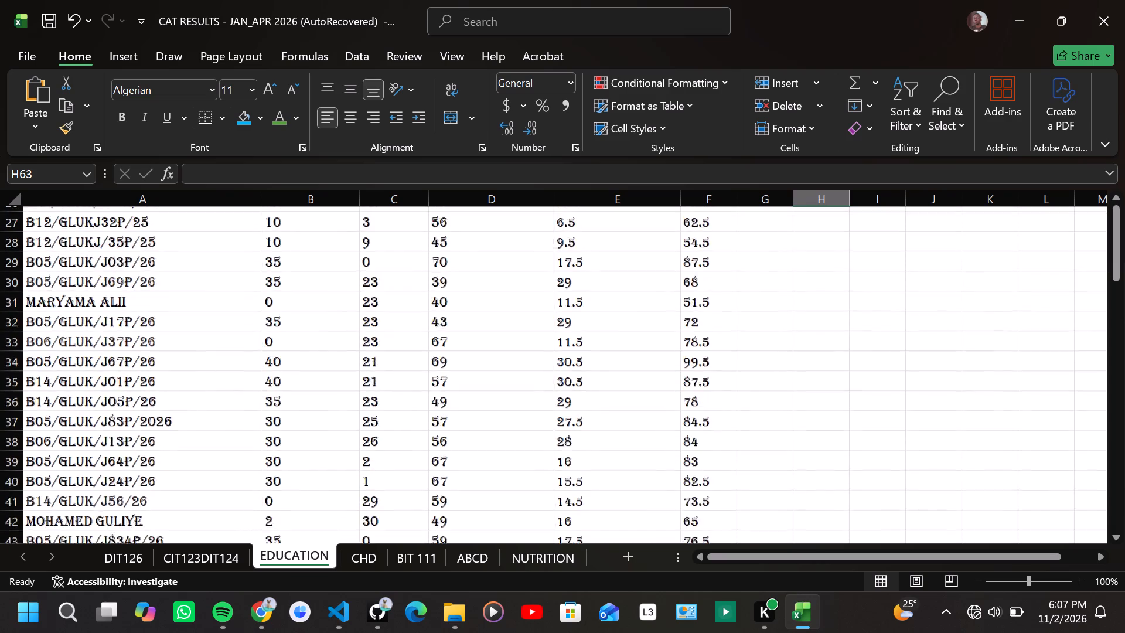
pyautogui.scroll(-2, 611, 307)
pyautogui.scroll(1, 611, 307)
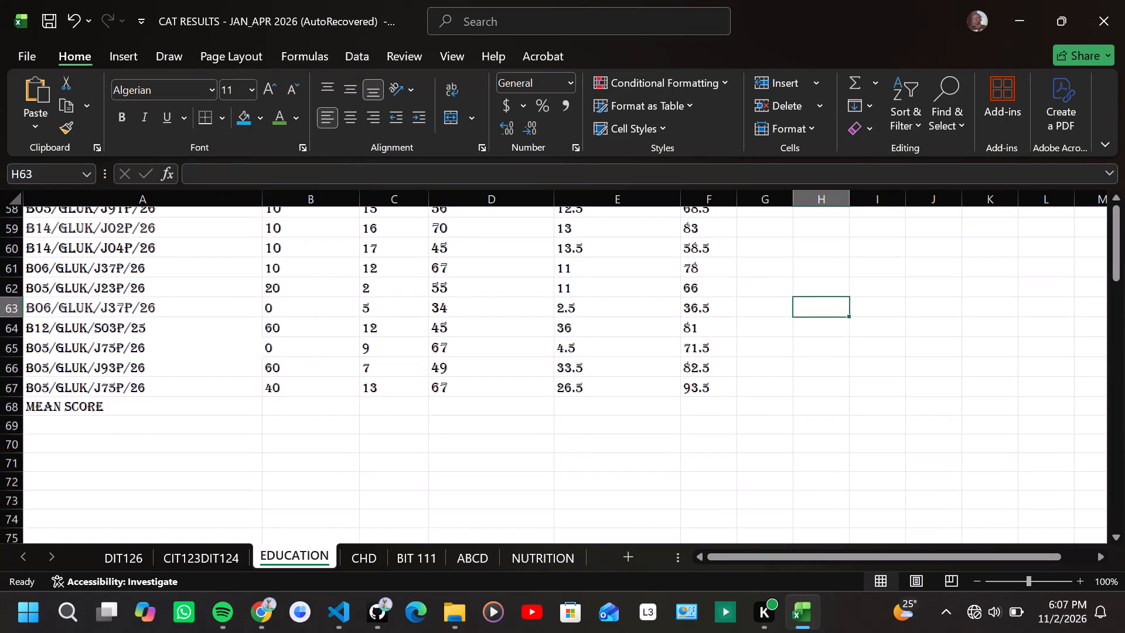
pyautogui.scroll(2, 611, 307)
pyautogui.scroll(-2, 611, 307)
pyautogui.scroll(1, 611, 307)
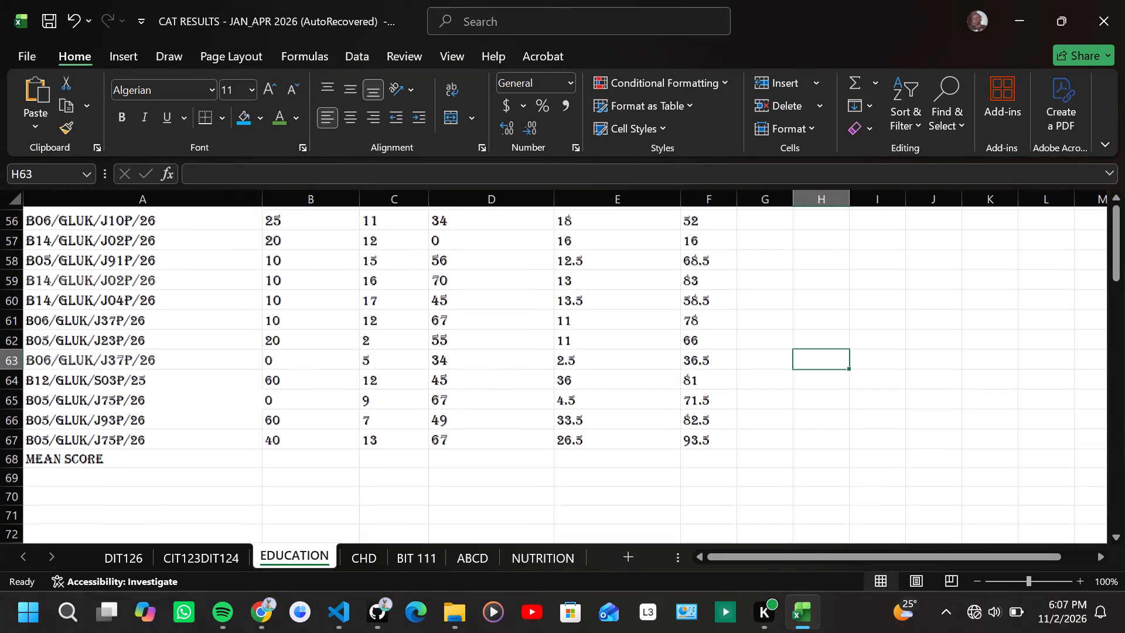
pyautogui.scroll(3, 611, 307)
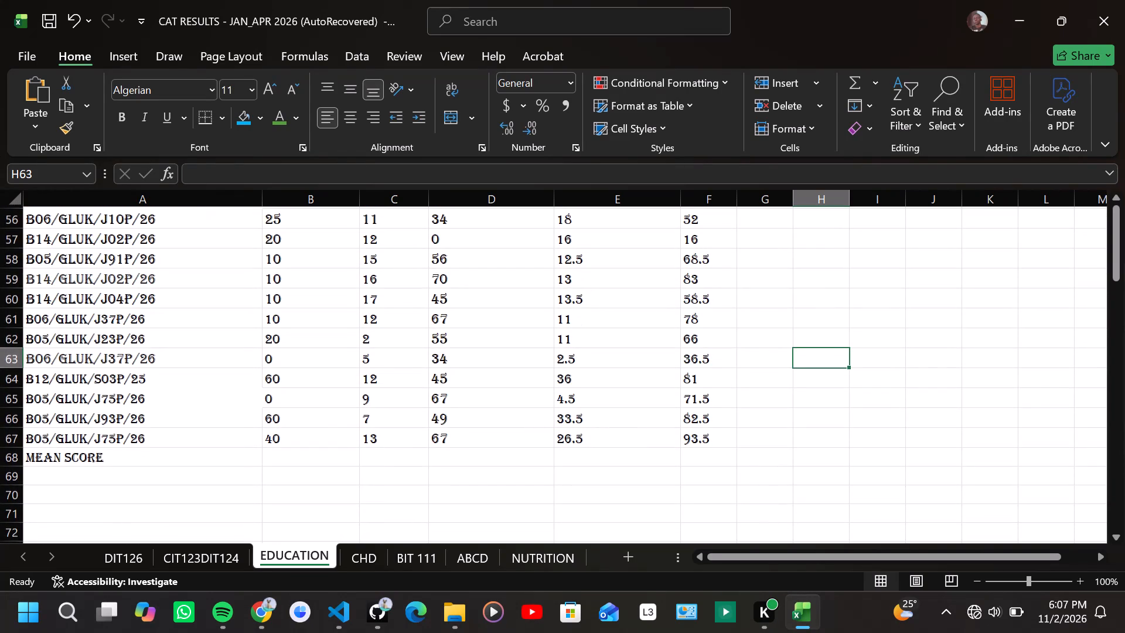
pyautogui.scroll(4, 611, 307)
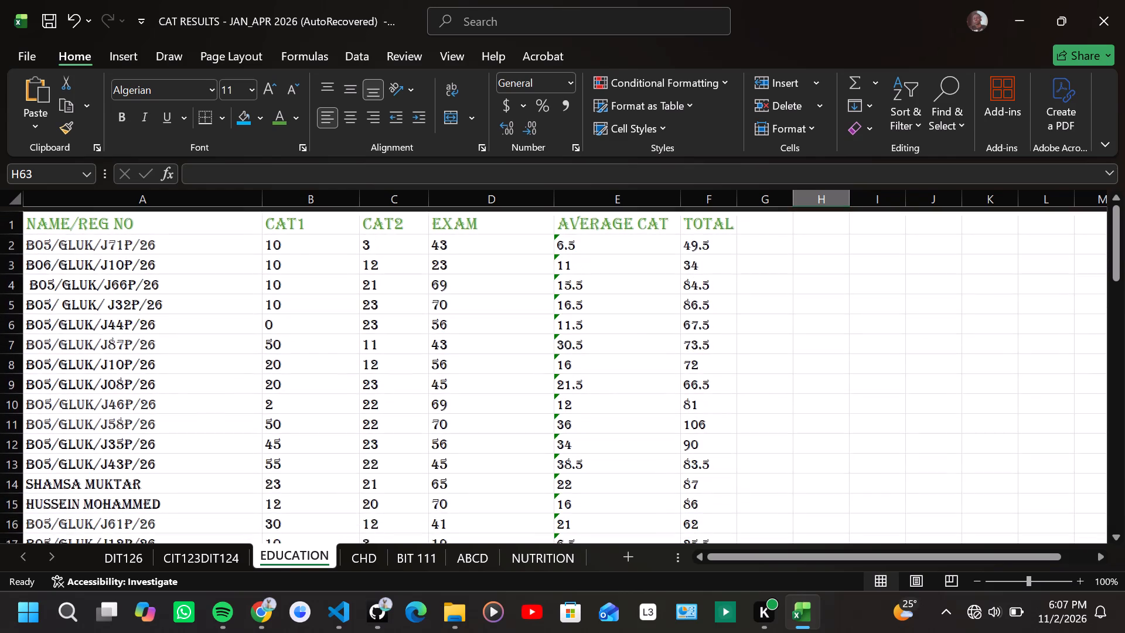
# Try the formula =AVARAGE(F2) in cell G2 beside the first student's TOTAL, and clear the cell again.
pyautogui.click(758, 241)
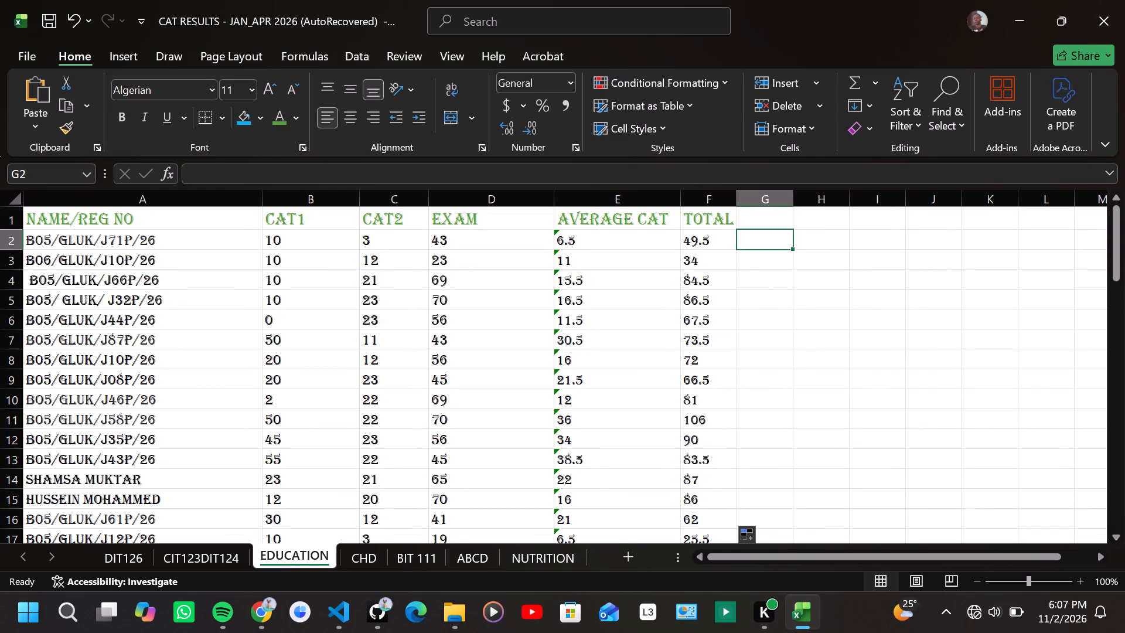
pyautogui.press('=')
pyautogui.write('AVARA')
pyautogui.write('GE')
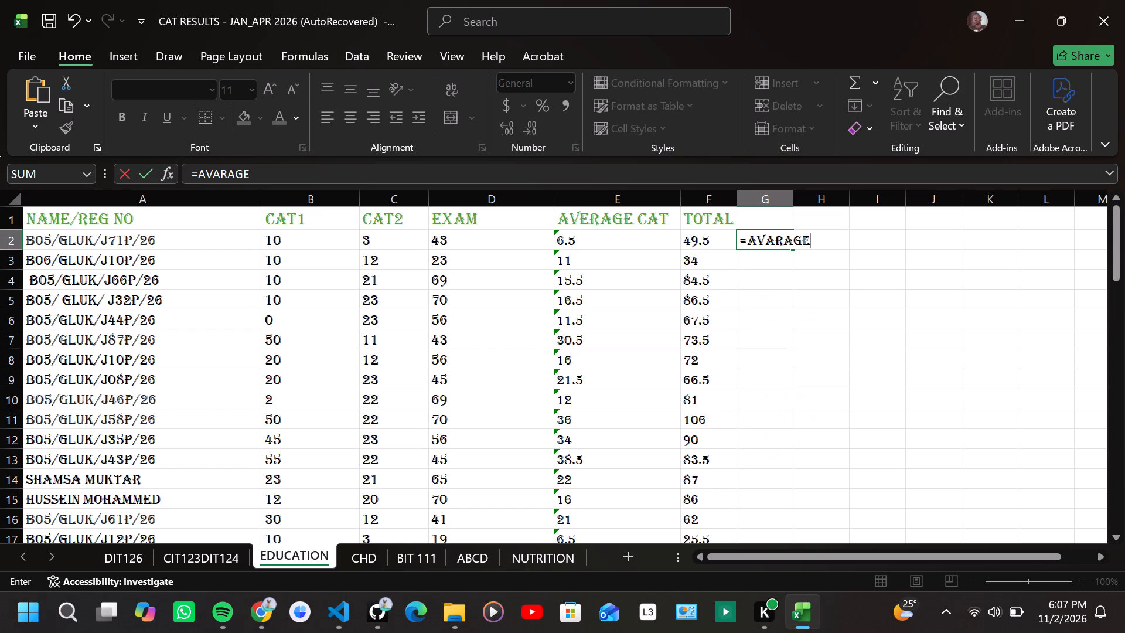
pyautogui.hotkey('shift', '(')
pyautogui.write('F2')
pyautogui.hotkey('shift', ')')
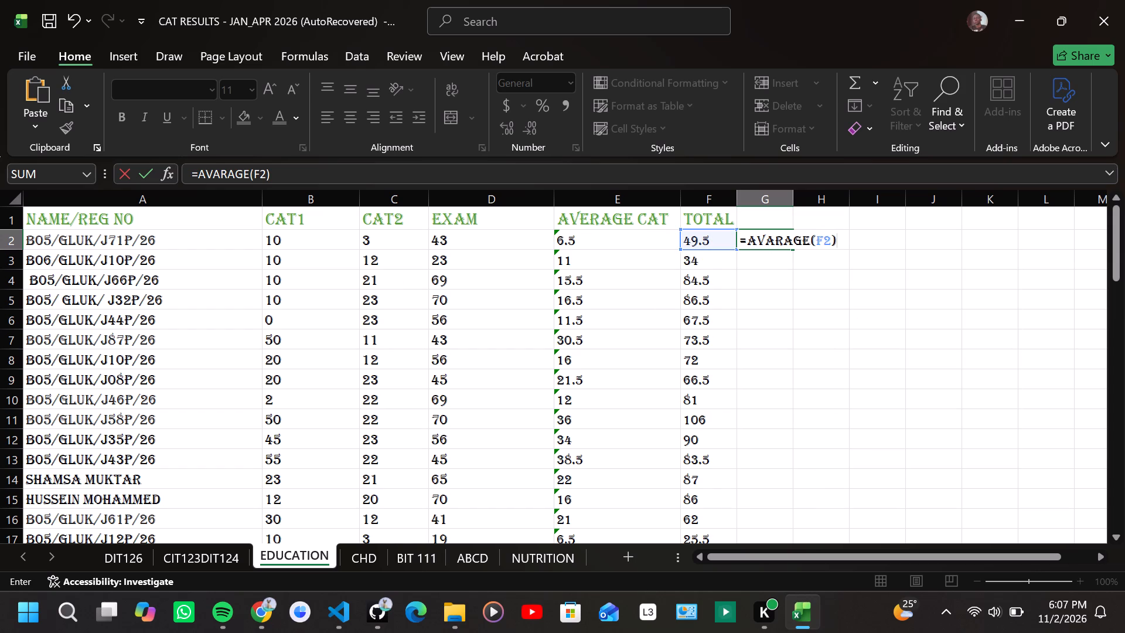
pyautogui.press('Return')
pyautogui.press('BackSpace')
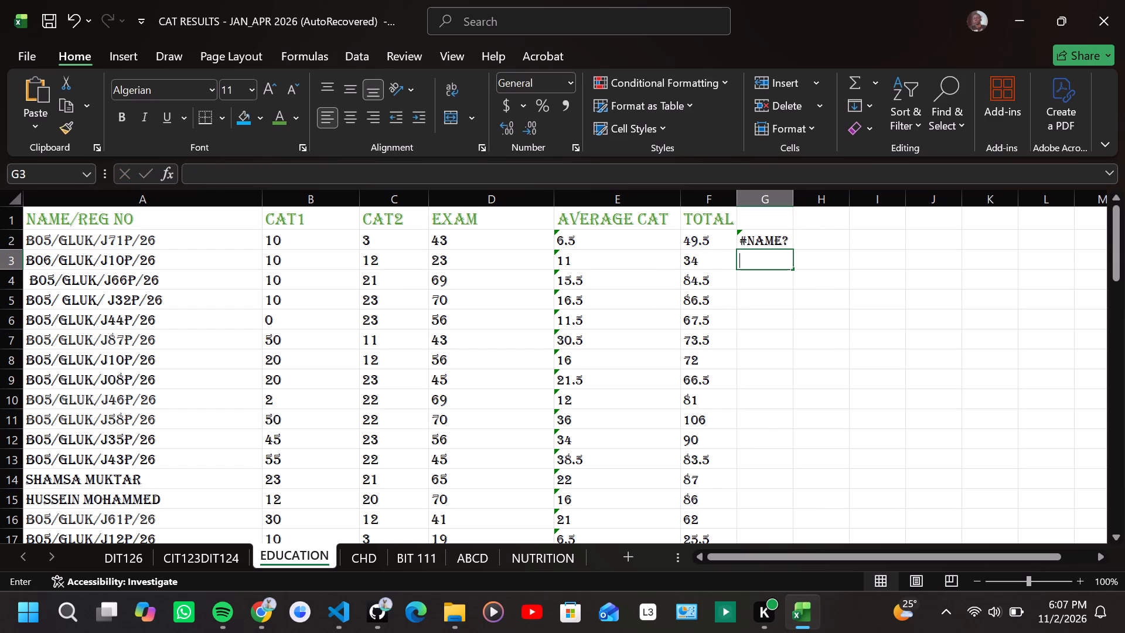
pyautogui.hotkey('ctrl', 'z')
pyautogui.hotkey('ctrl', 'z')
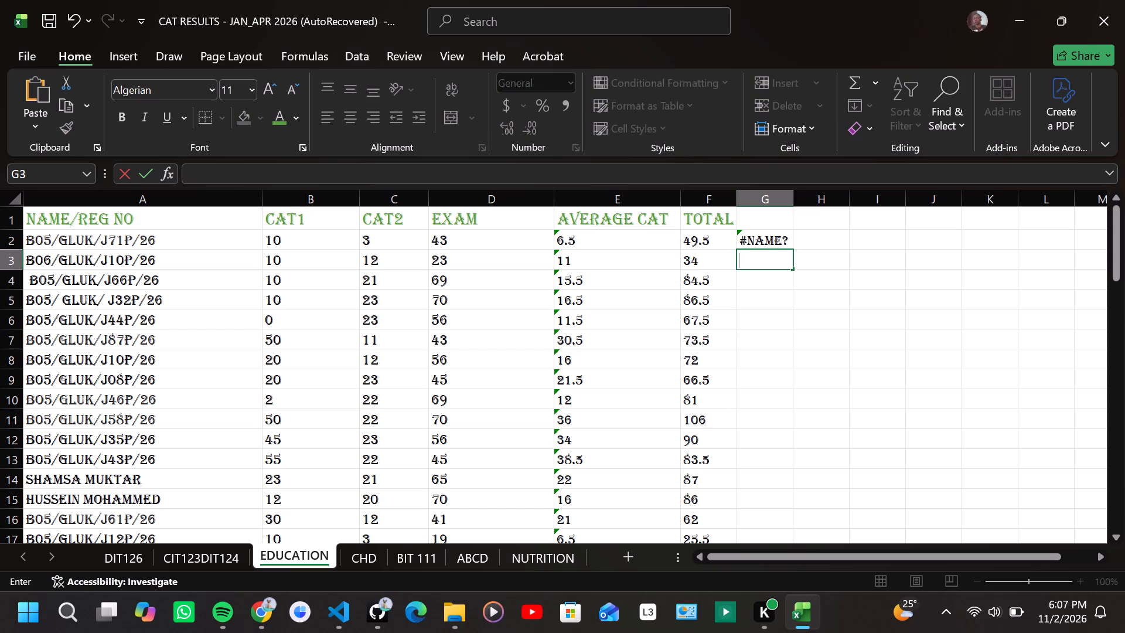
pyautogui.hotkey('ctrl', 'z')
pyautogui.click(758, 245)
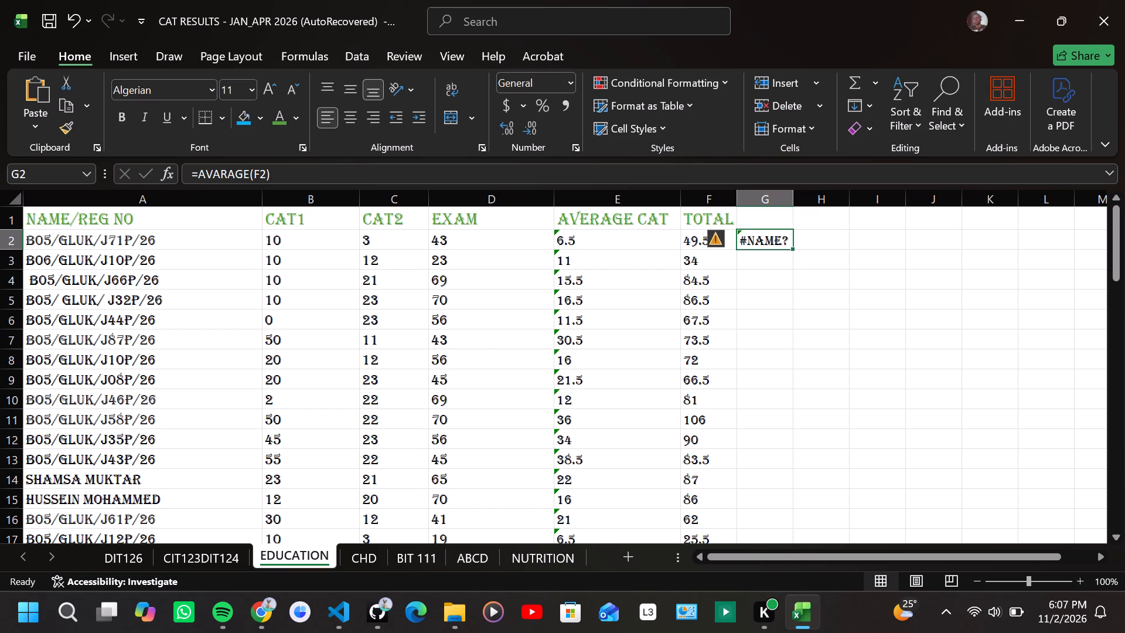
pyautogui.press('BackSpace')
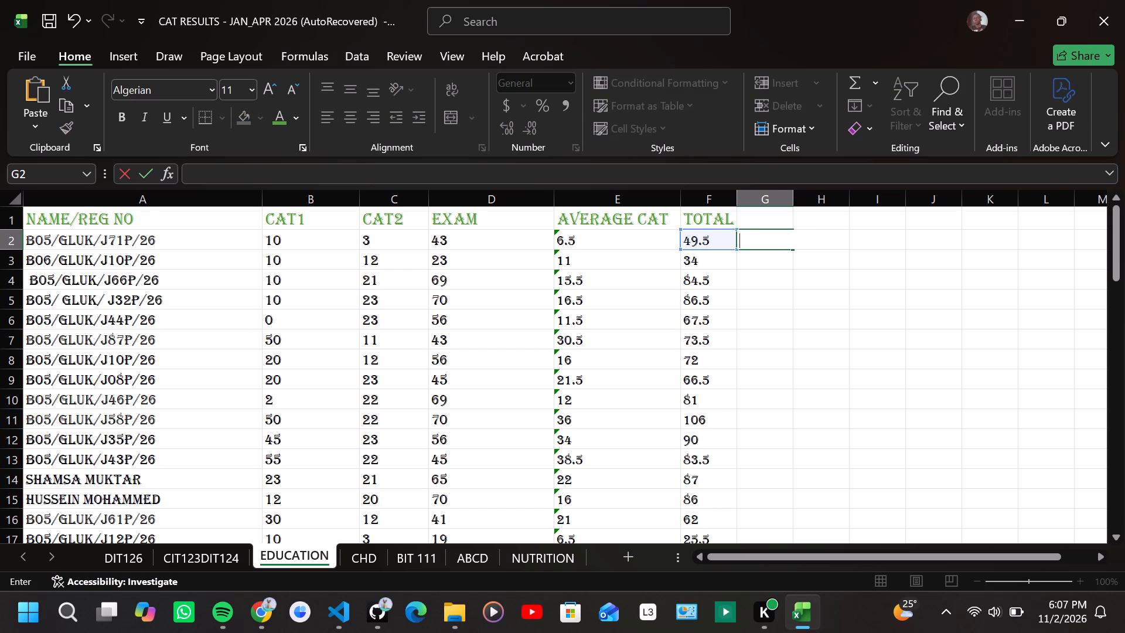
# Select the CAT1 cell of the MEAN SCORE row (B68) and check which rows the student marks span.
pyautogui.scroll(-6, 573, 396)
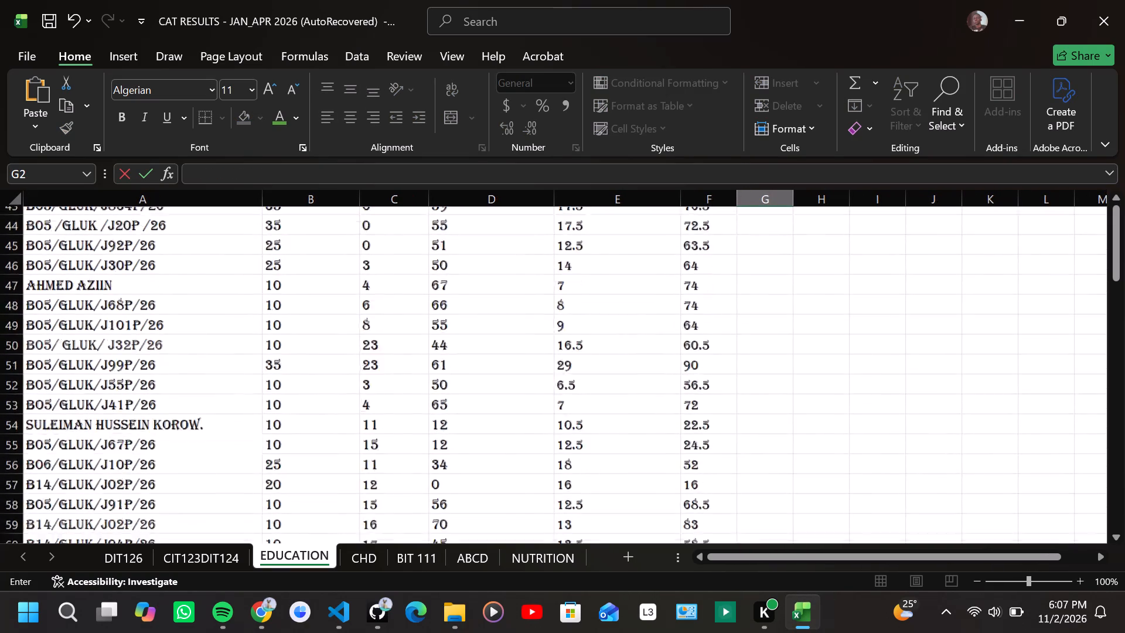
pyautogui.scroll(-1, 573, 396)
pyautogui.scroll(2, 573, 396)
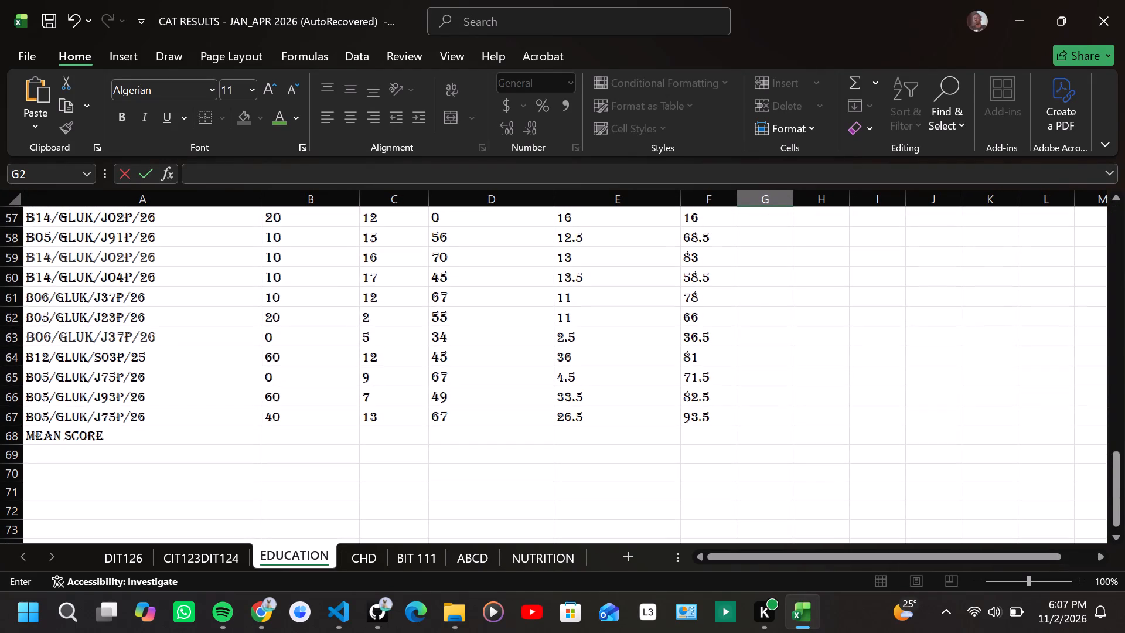
pyautogui.click(294, 441)
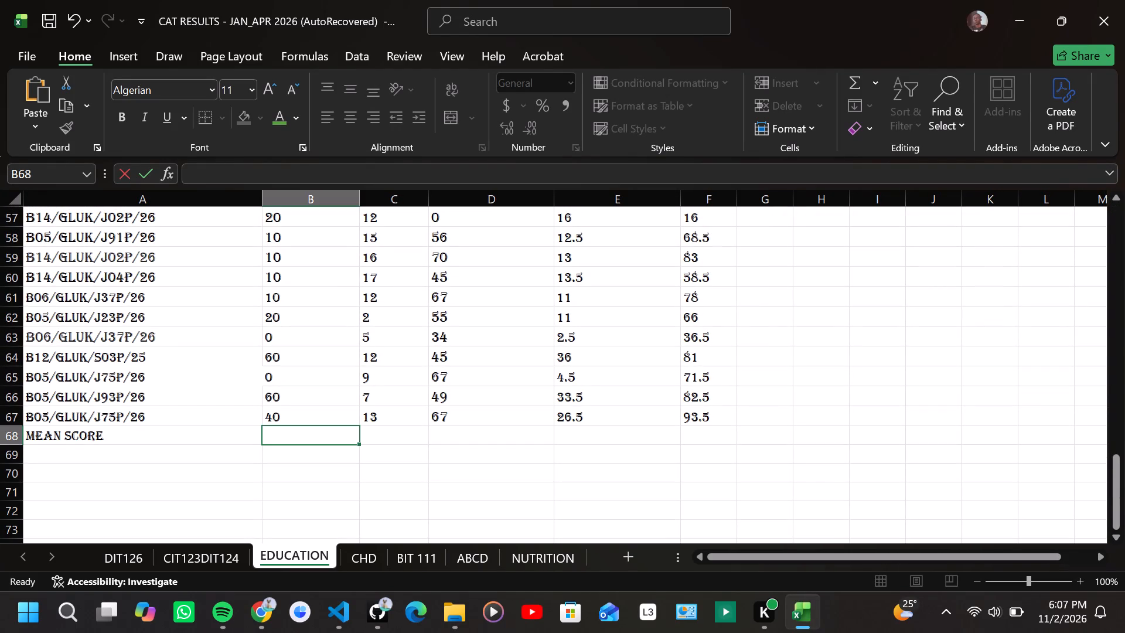
pyautogui.scroll(1, 294, 441)
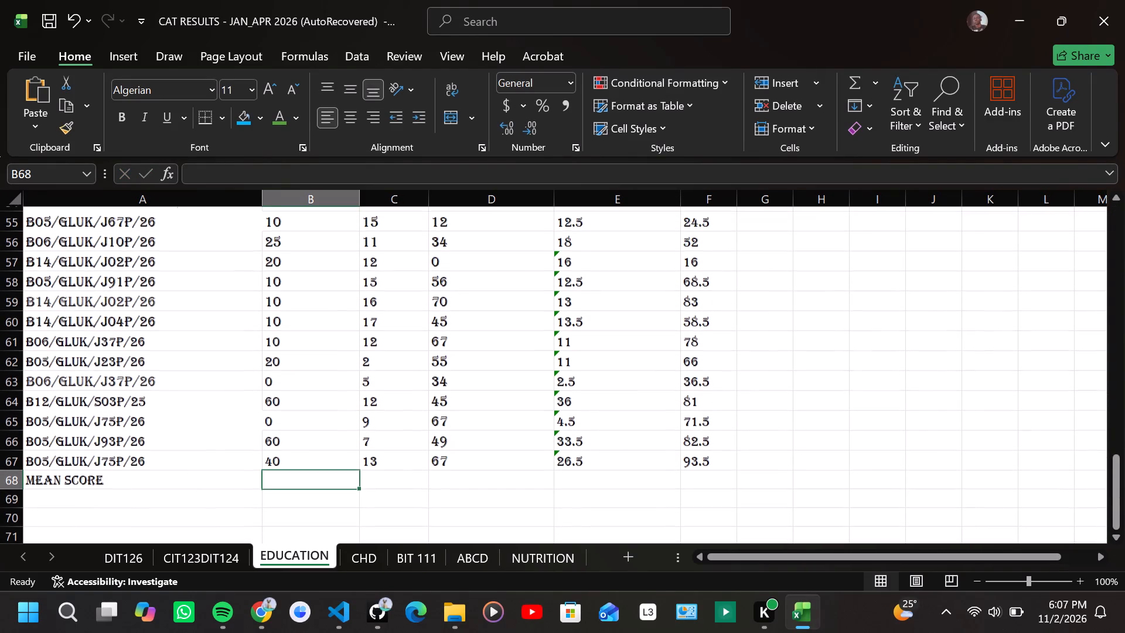
pyautogui.scroll(2, 294, 441)
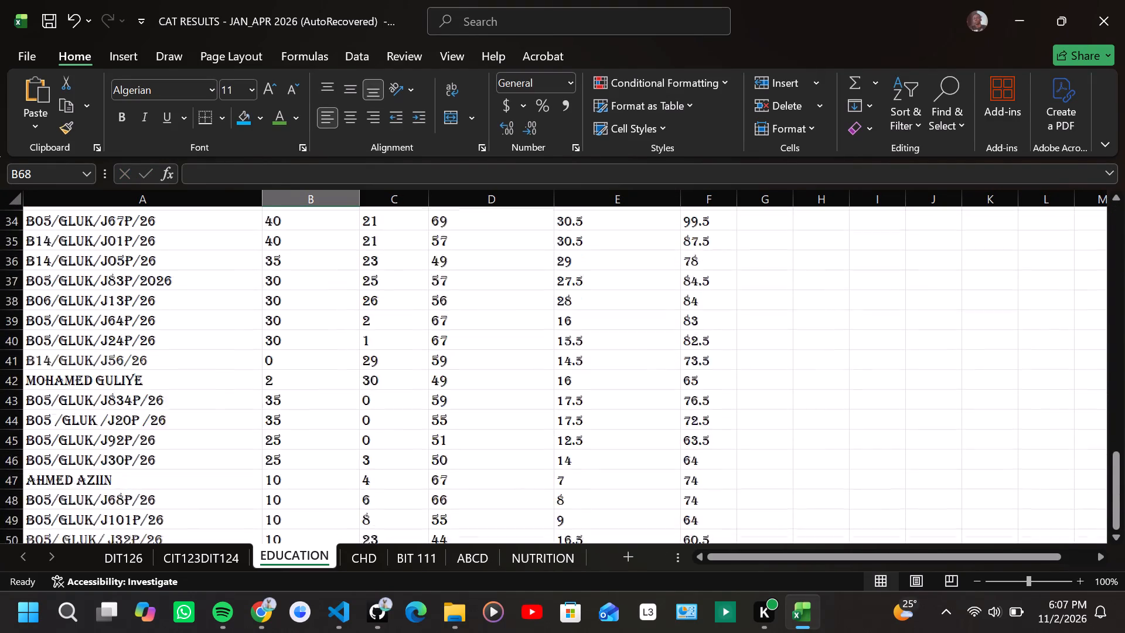
pyautogui.scroll(4, 294, 441)
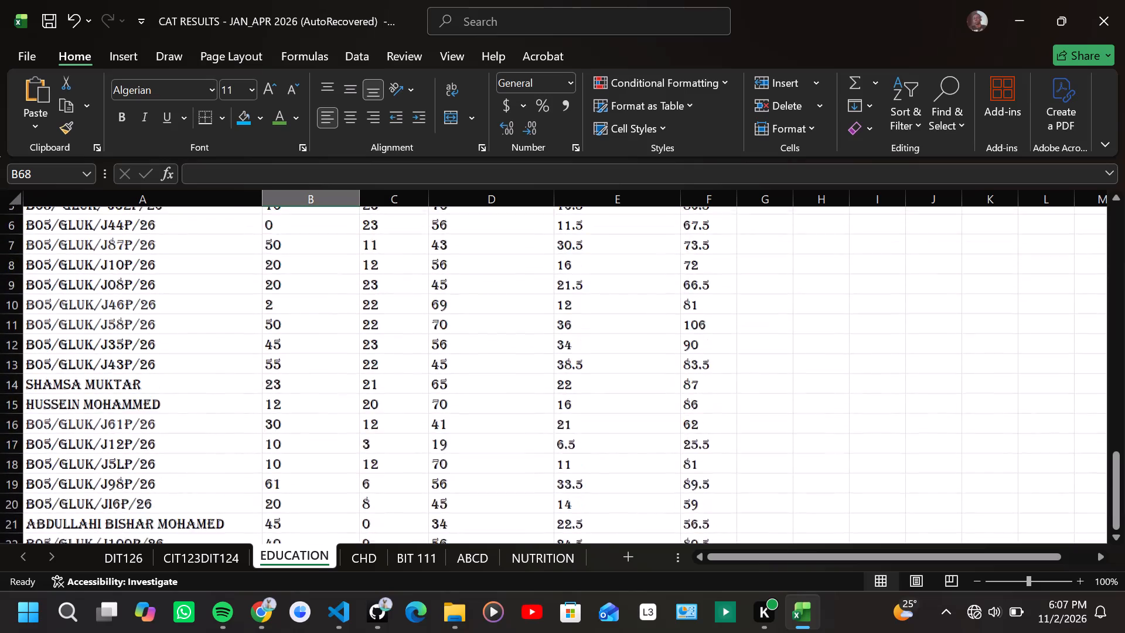
pyautogui.scroll(2, 294, 441)
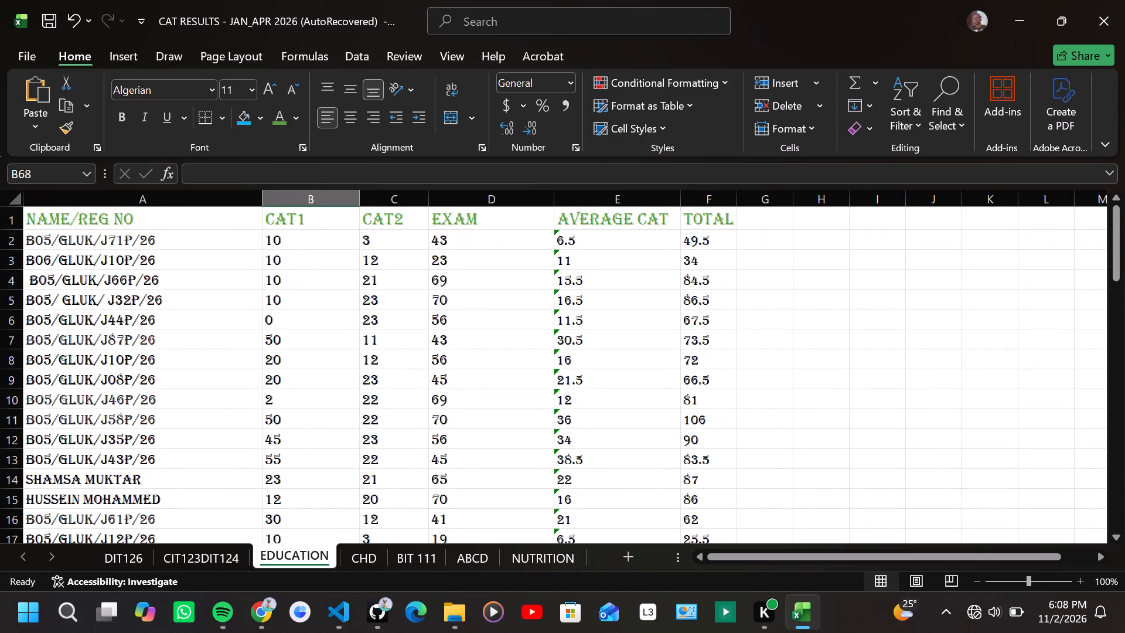
pyautogui.scroll(-5, 349, 291)
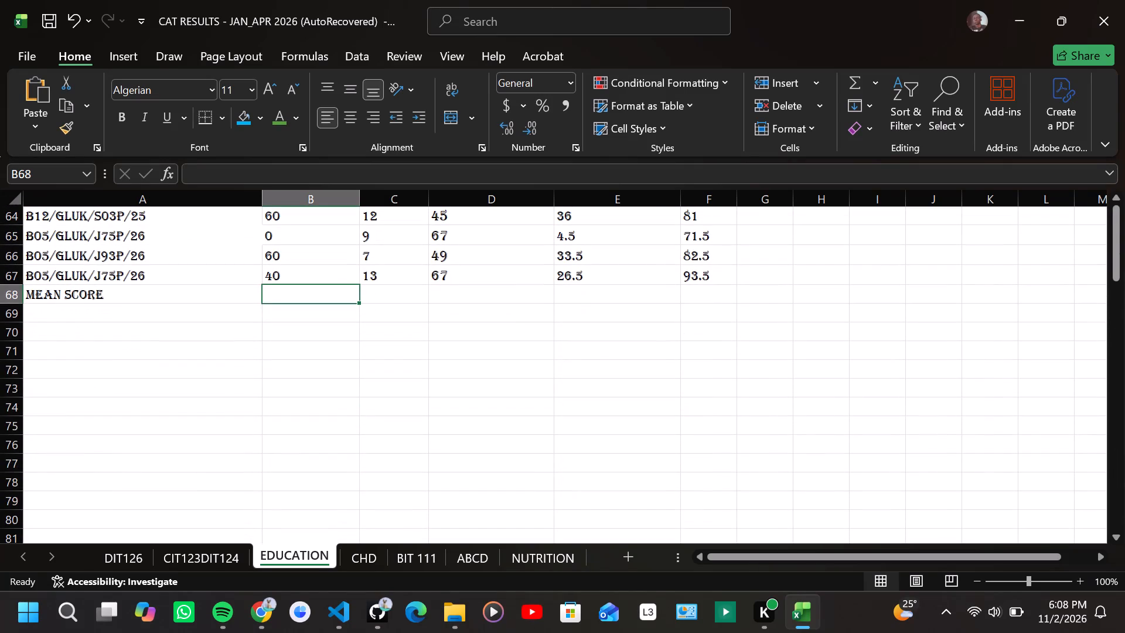
# Enter the CAT1 mean formula =SUM(B2:B67)/66 in cell B68 of the MEAN SCORE row.
pyautogui.write('=SUM')
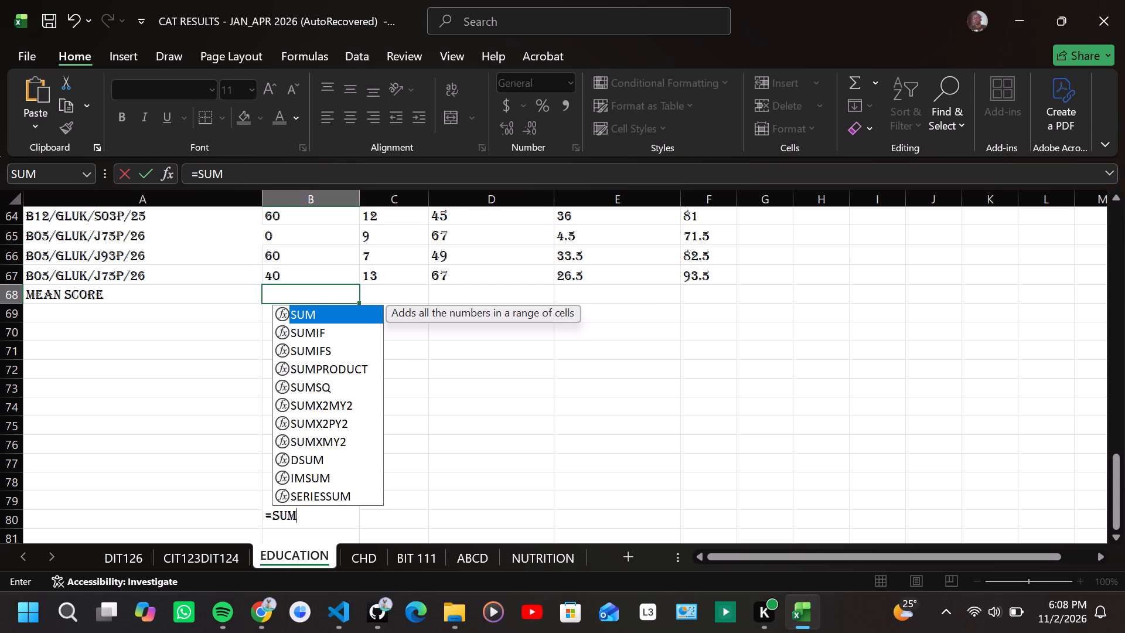
pyautogui.scroll(2, 349, 291)
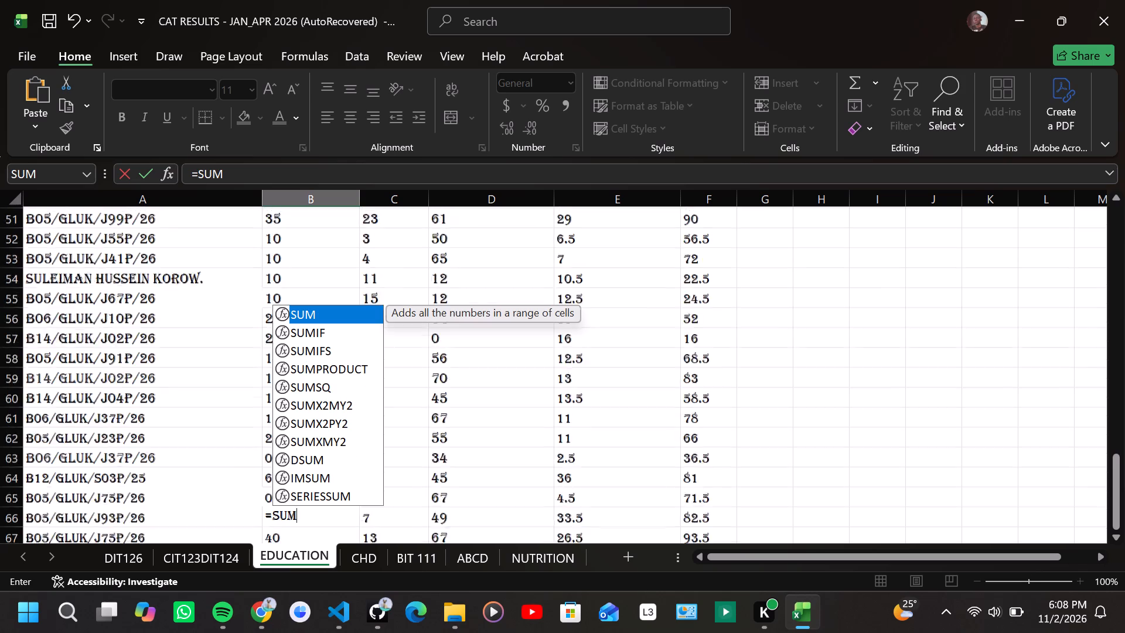
pyautogui.scroll(5, 349, 291)
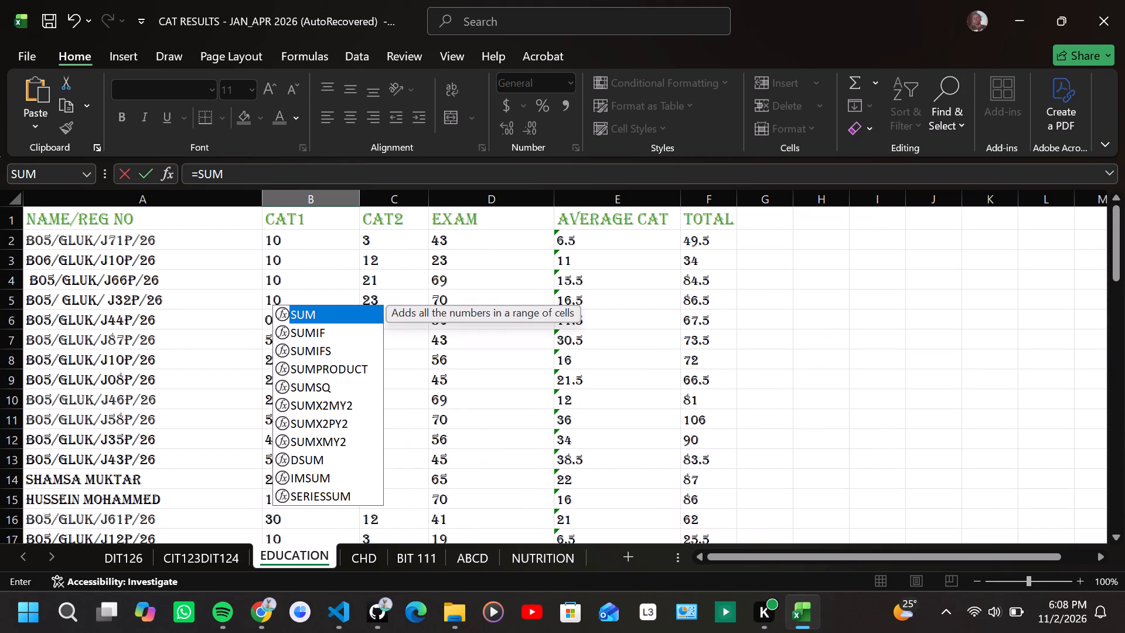
pyautogui.scroll(-4, 384, 329)
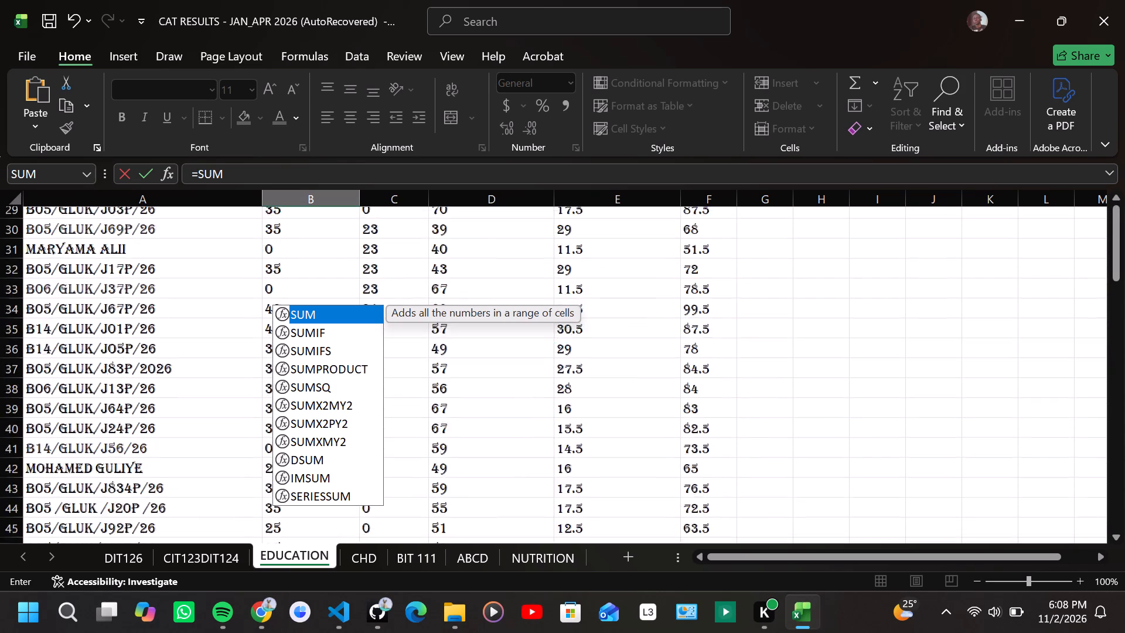
pyautogui.scroll(-4, 384, 329)
pyautogui.scroll(2, 384, 329)
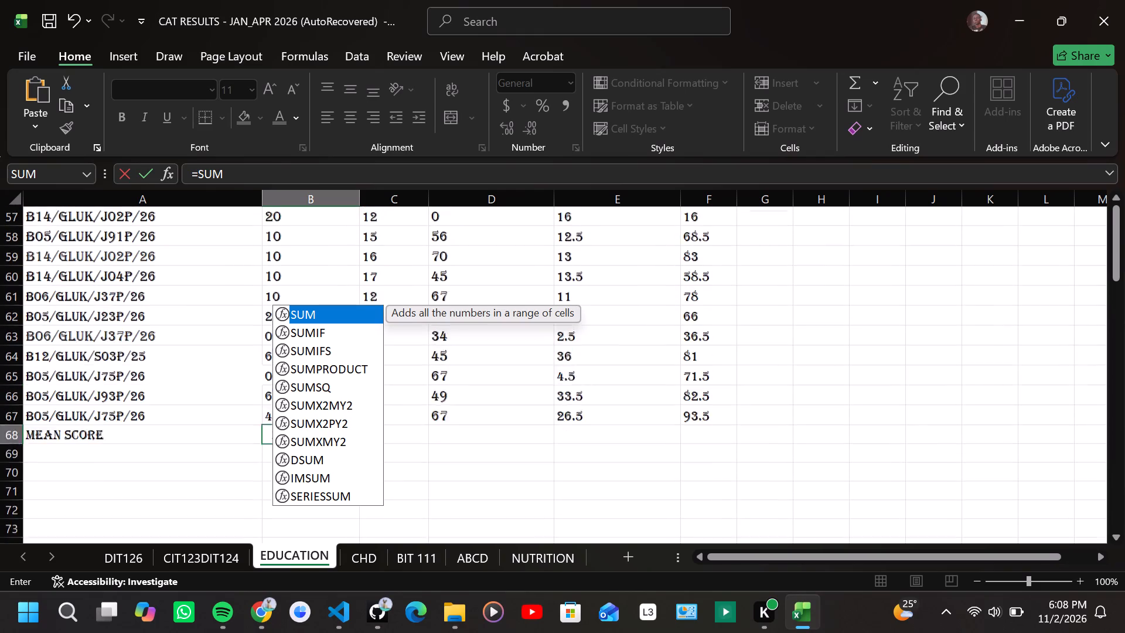
pyautogui.scroll(2, 384, 329)
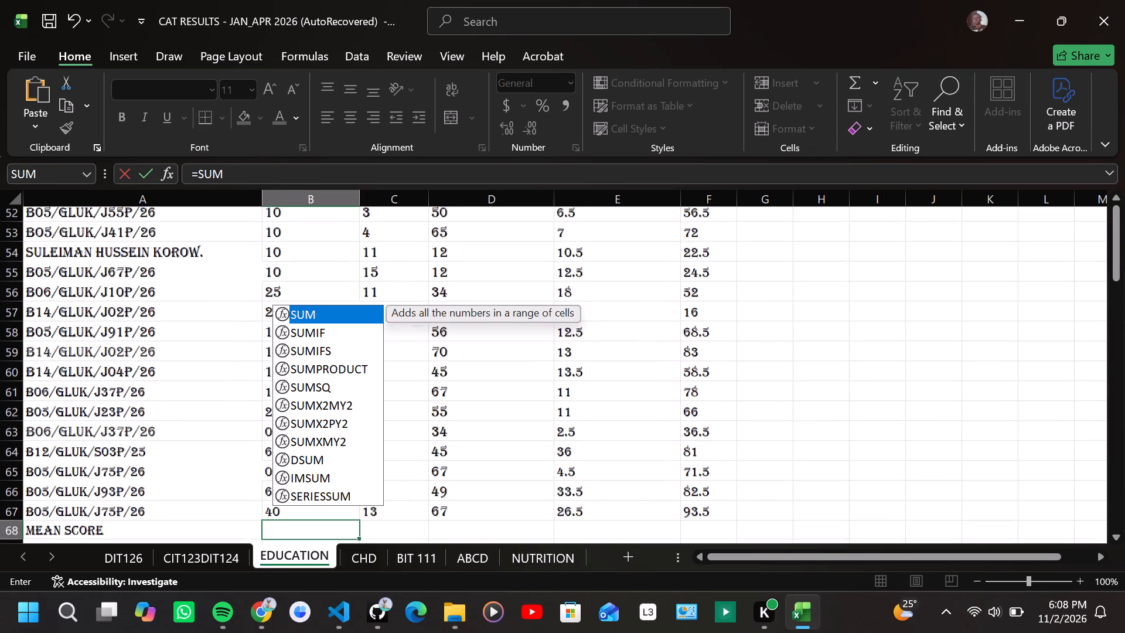
pyautogui.scroll(2, 384, 329)
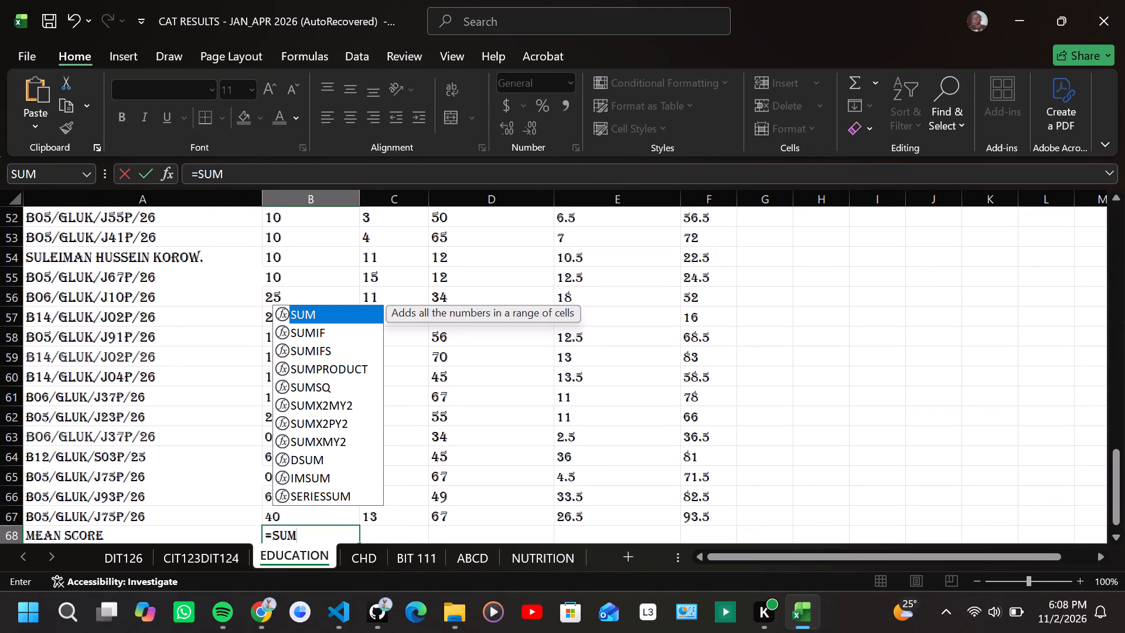
pyautogui.write('(B2')
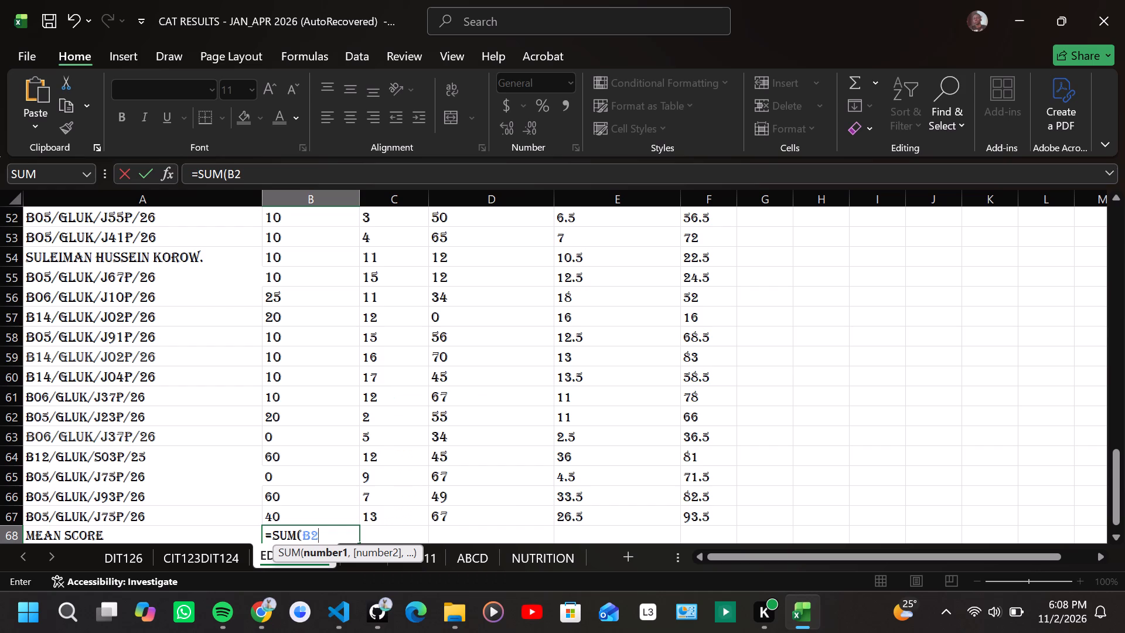
pyautogui.hotkey('shift', ':')
pyautogui.press('b')
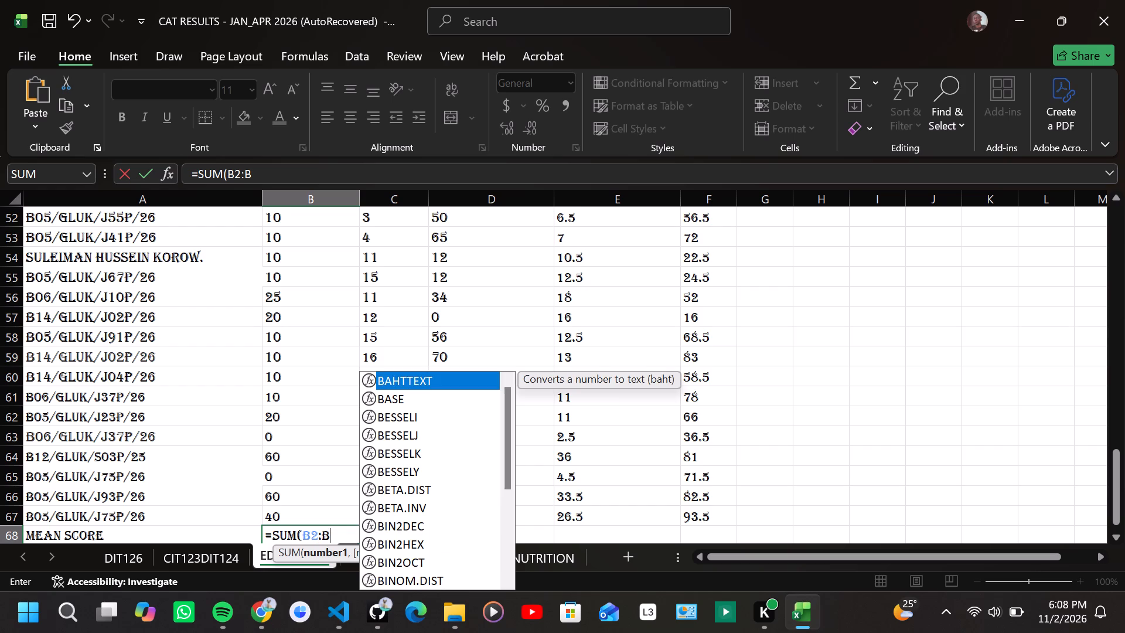
pyautogui.write('67')
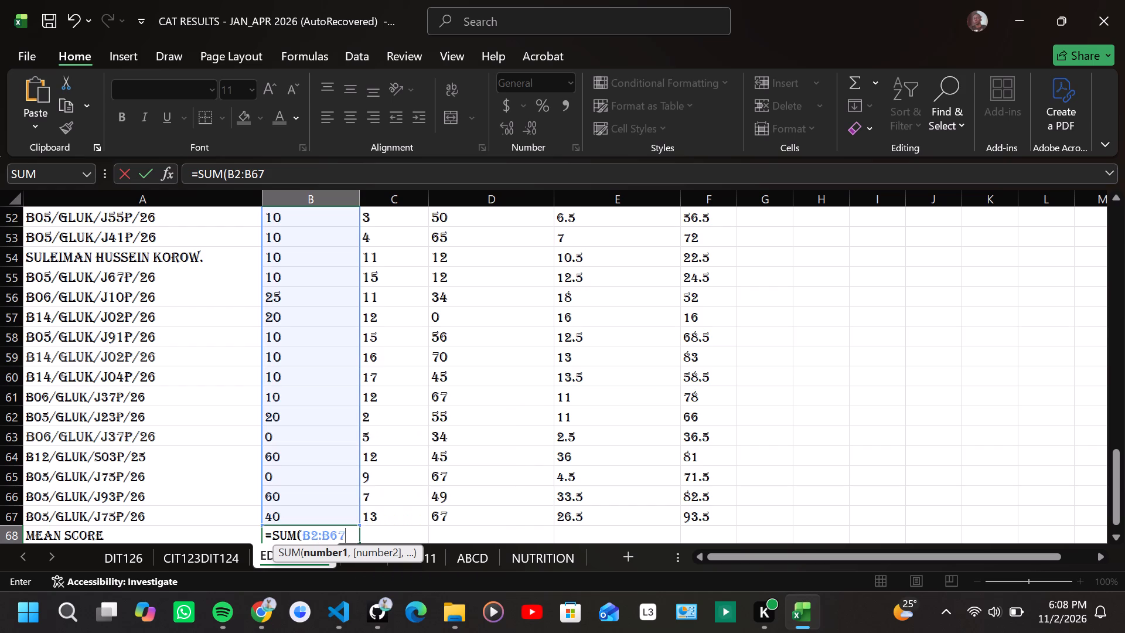
pyautogui.hotkey('shift', ')')
pyautogui.press('/')
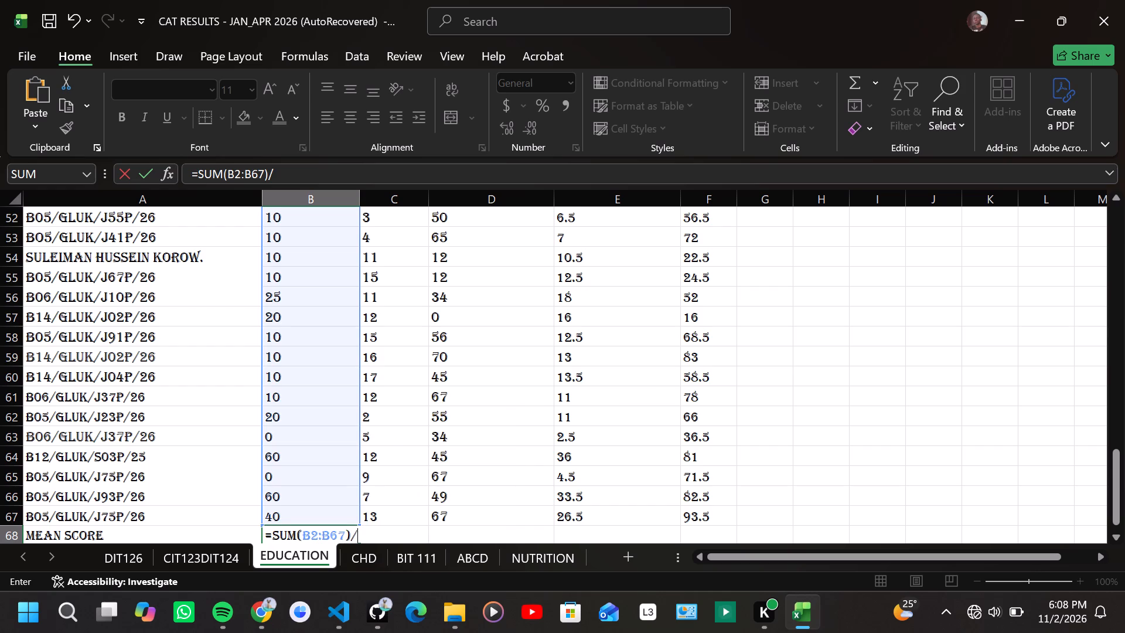
pyautogui.scroll(5, 374, 484)
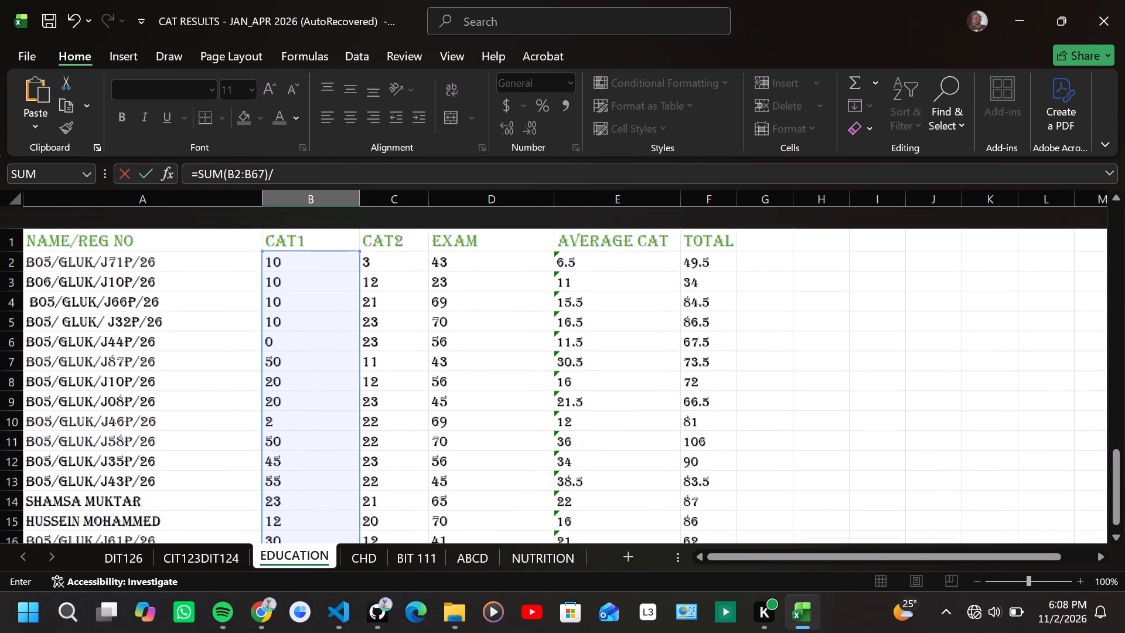
pyautogui.scroll(2, 374, 484)
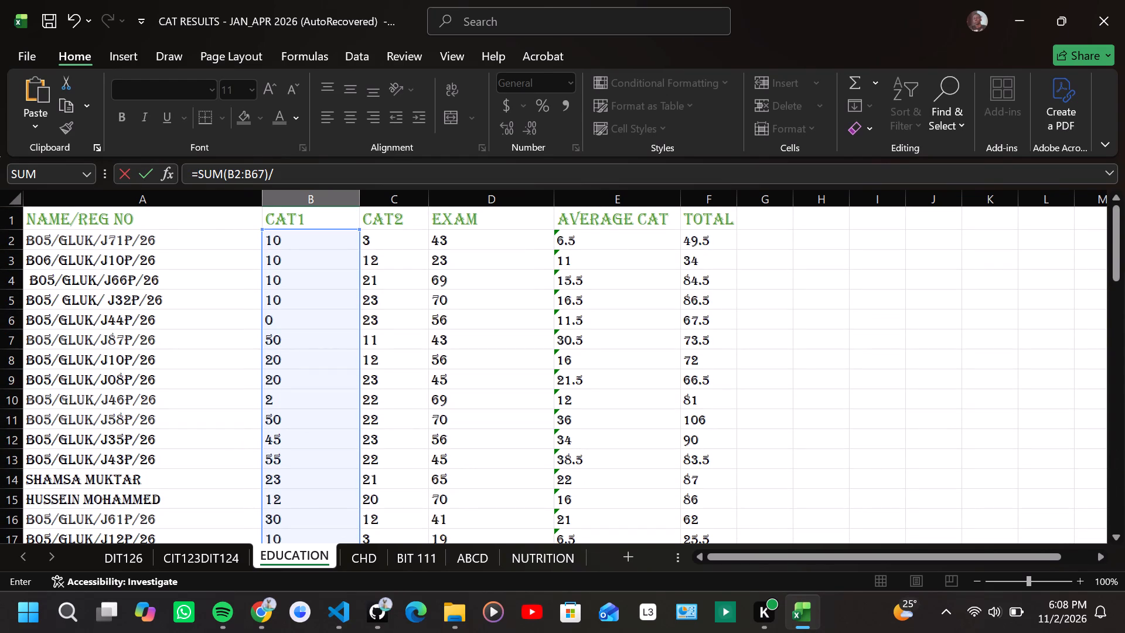
pyautogui.scroll(-4, 304, 445)
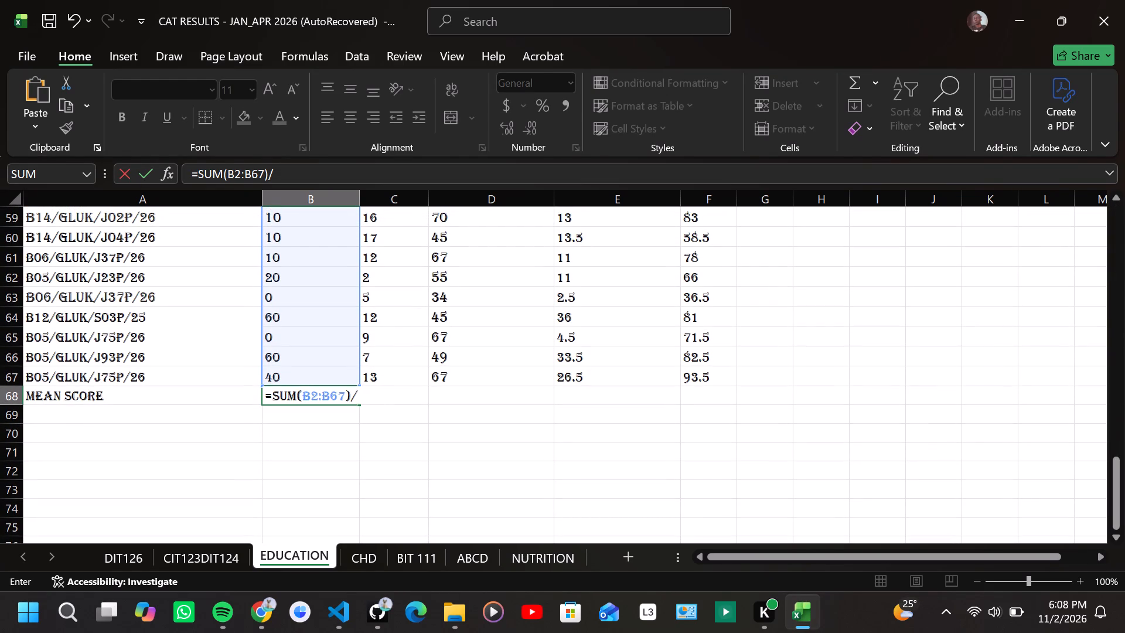
pyautogui.write('66')
pyautogui.press('Return')
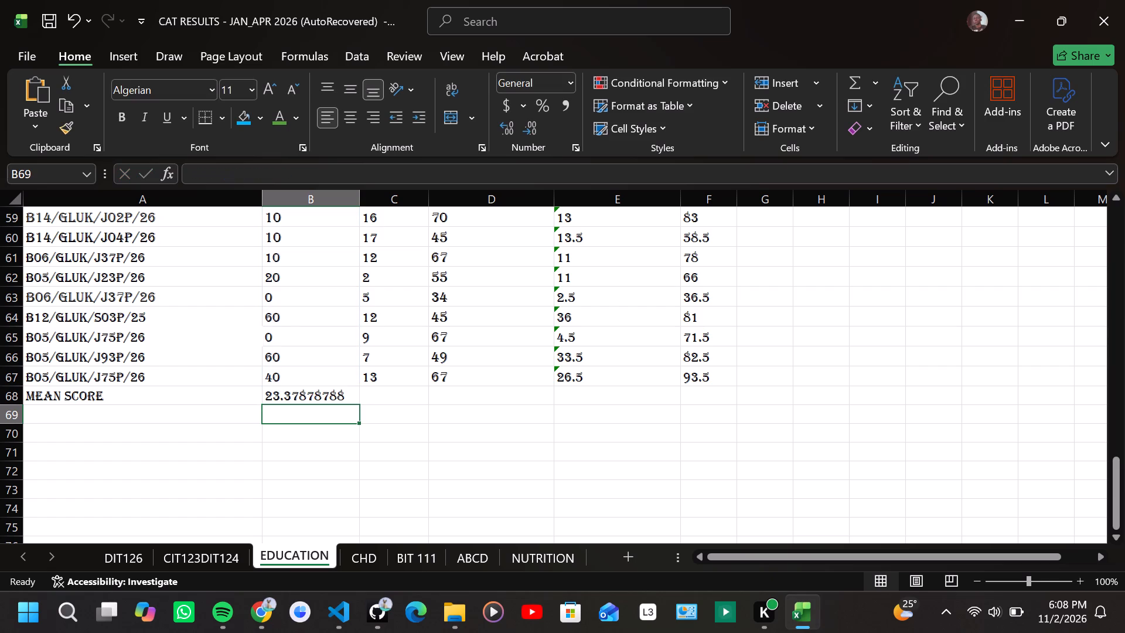
# Fill the B68 mean formula across the MEAN SCORE row through the TOTAL column, F68.
pyautogui.click(340, 399)
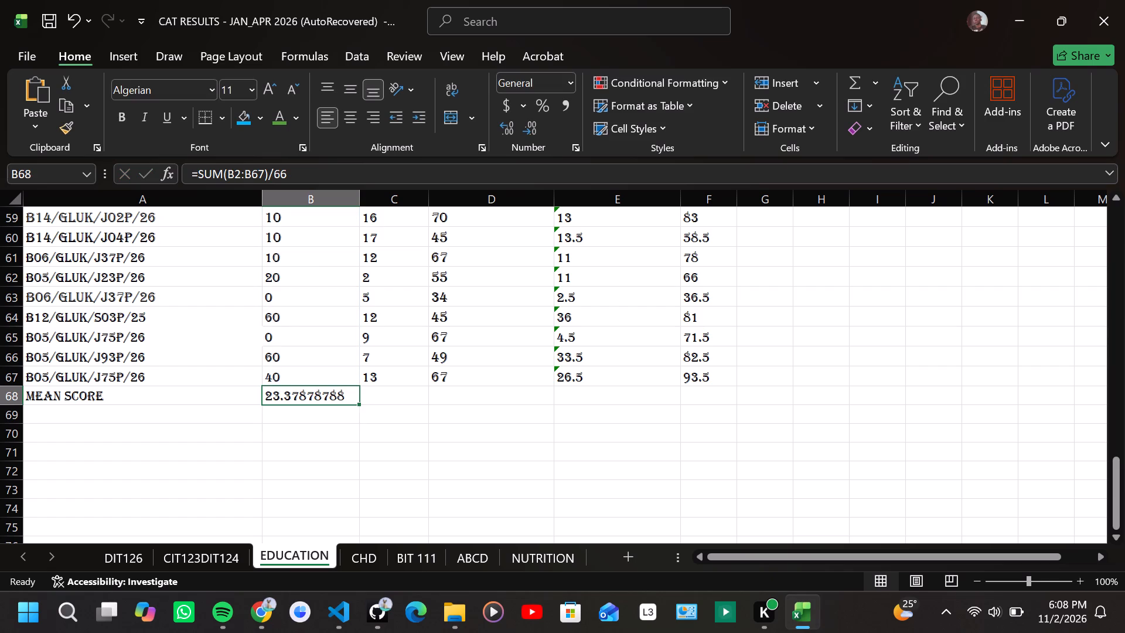
pyautogui.moveTo(359, 403); pyautogui.dragTo(718, 390)
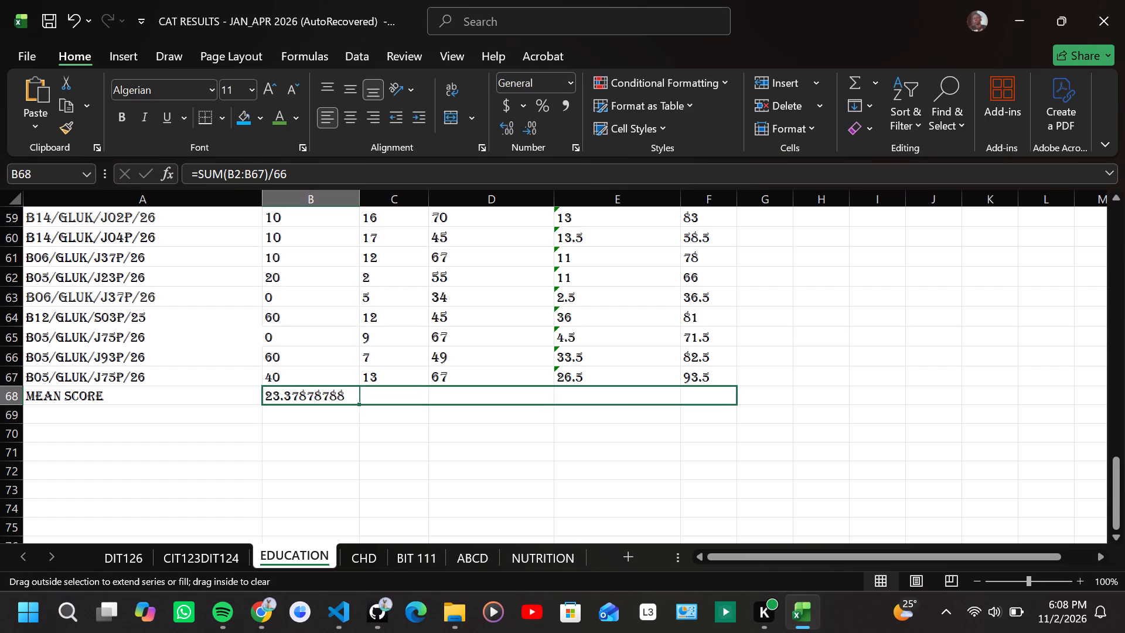
pyautogui.moveTo(718, 390); pyautogui.dragTo(718, 390)
pyautogui.click(644, 454)
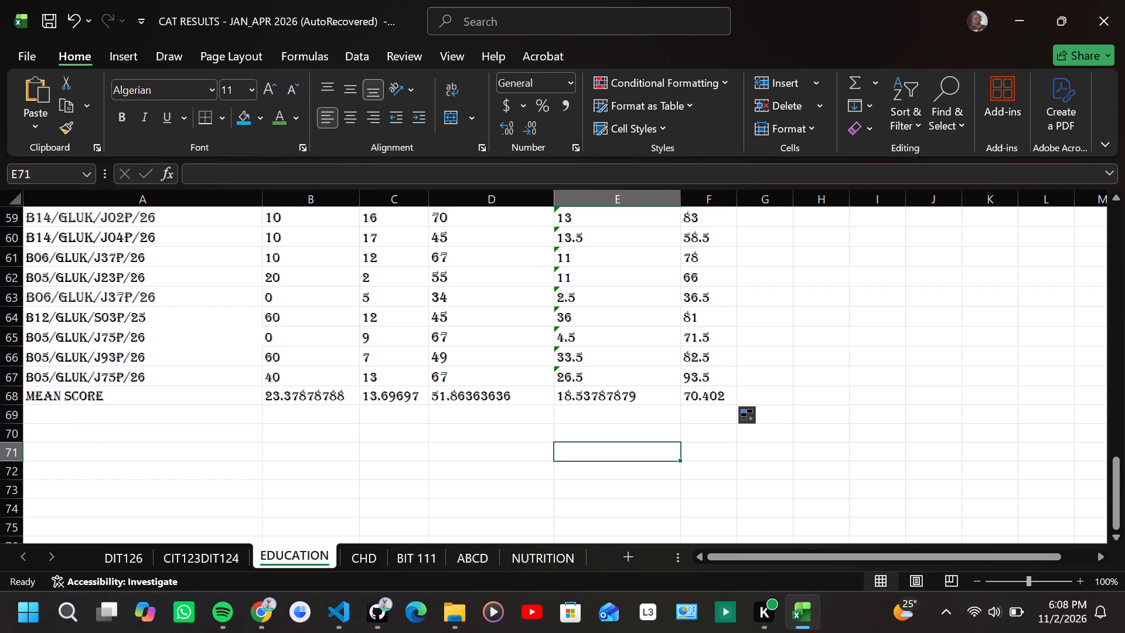
# Save the workbook.
pyautogui.scroll(2, 644, 454)
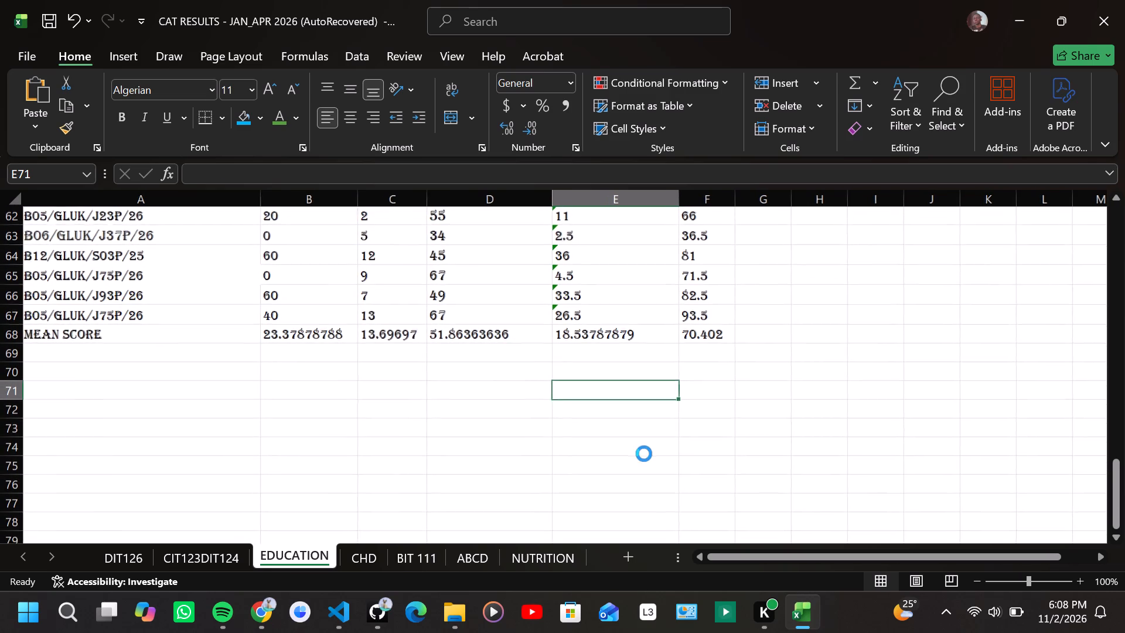
pyautogui.hotkey('ctrl', 's')
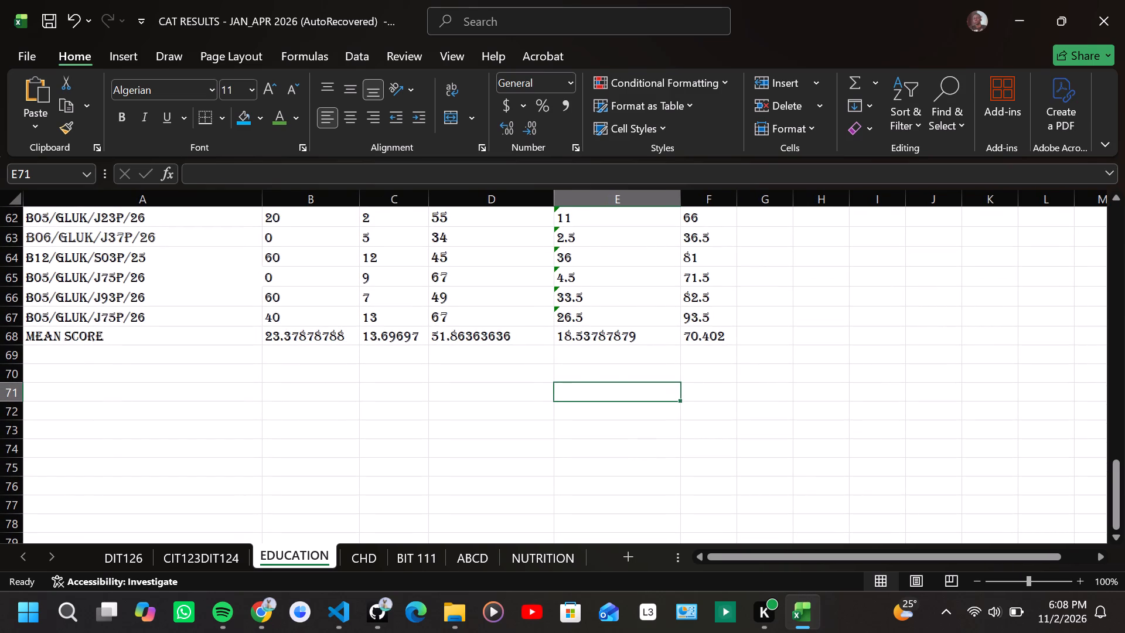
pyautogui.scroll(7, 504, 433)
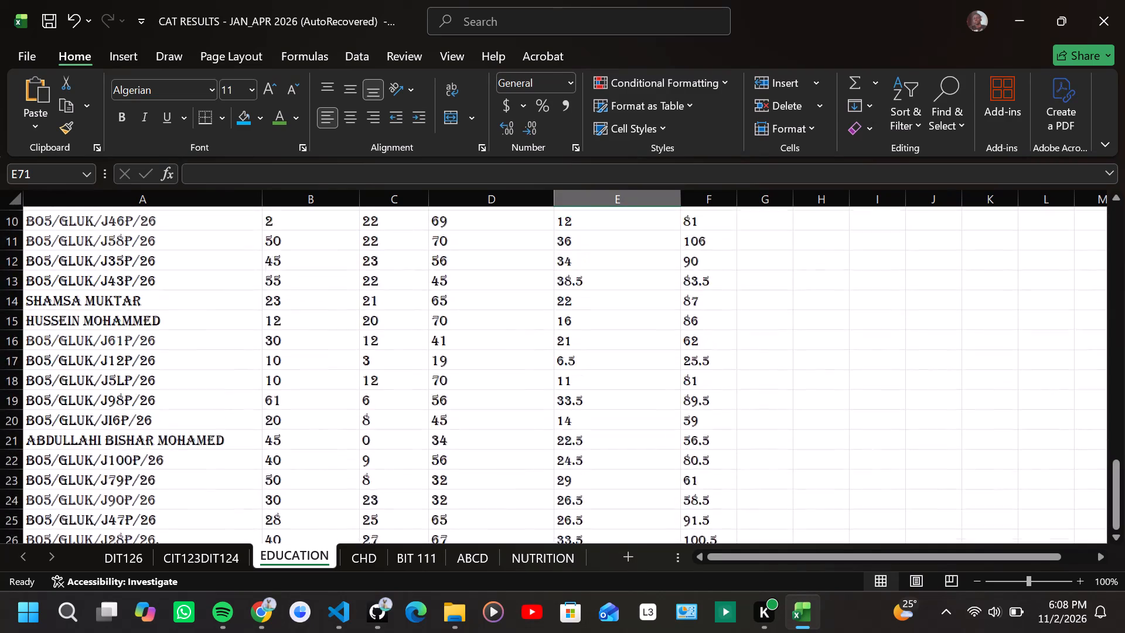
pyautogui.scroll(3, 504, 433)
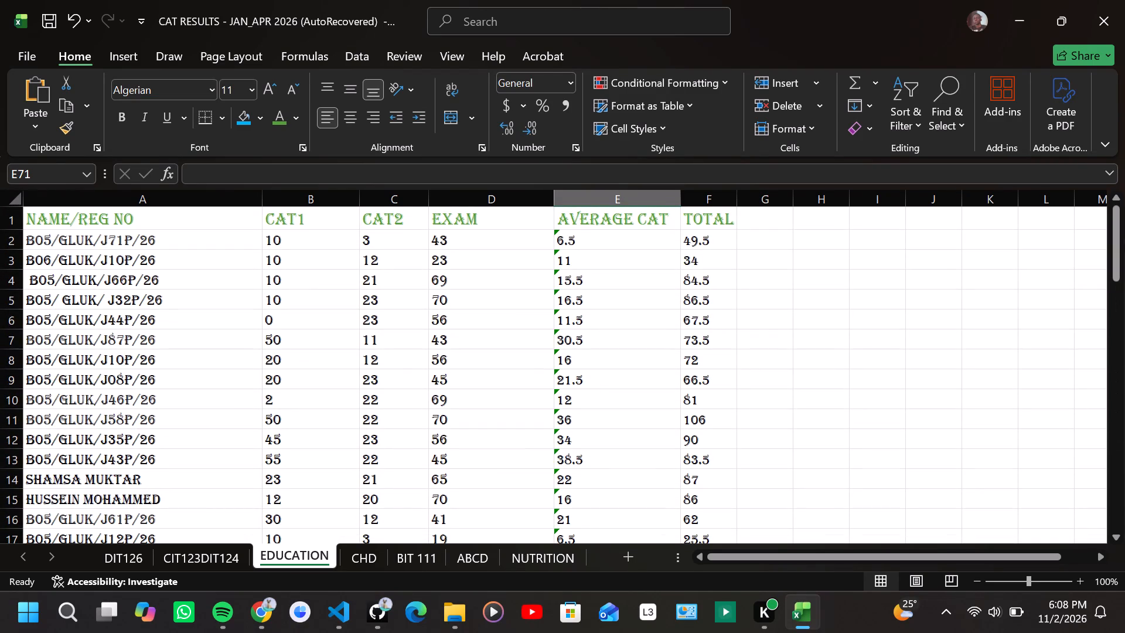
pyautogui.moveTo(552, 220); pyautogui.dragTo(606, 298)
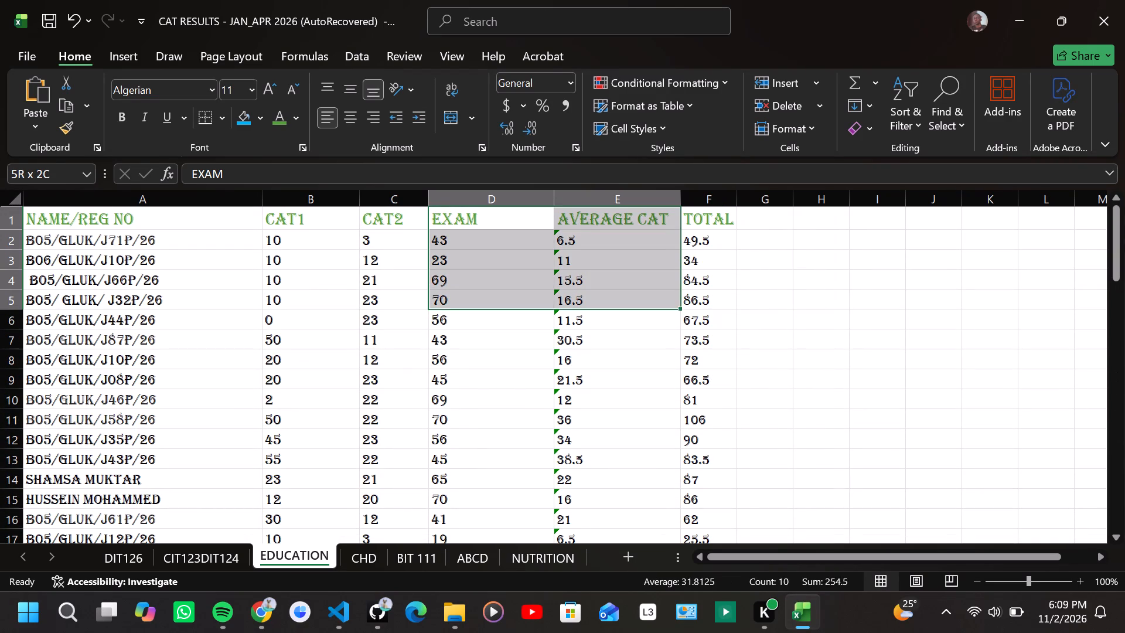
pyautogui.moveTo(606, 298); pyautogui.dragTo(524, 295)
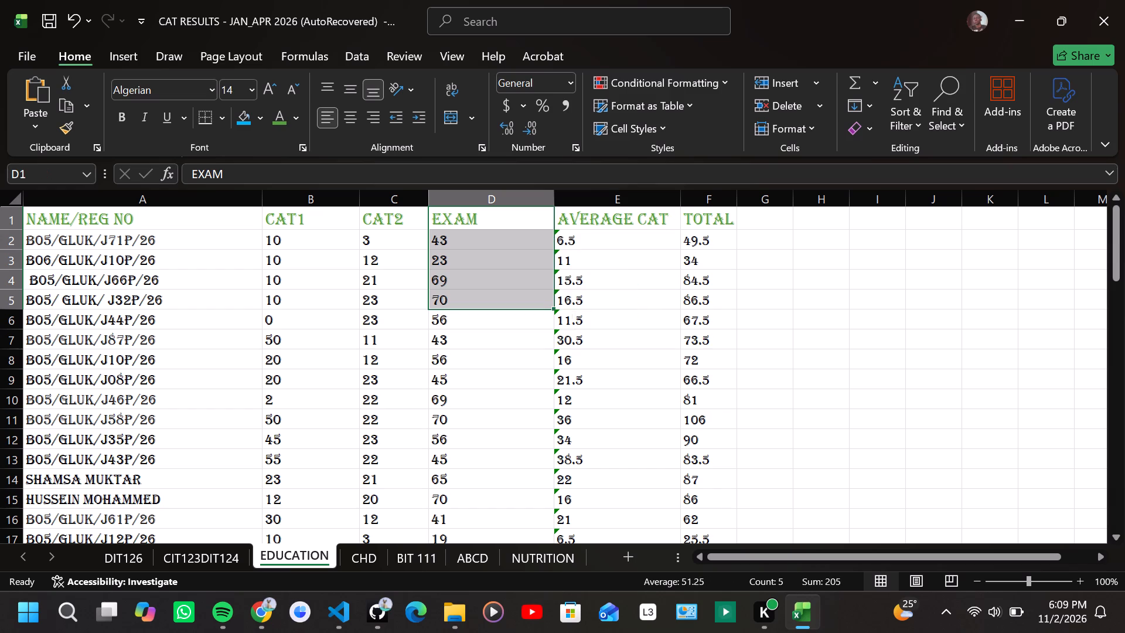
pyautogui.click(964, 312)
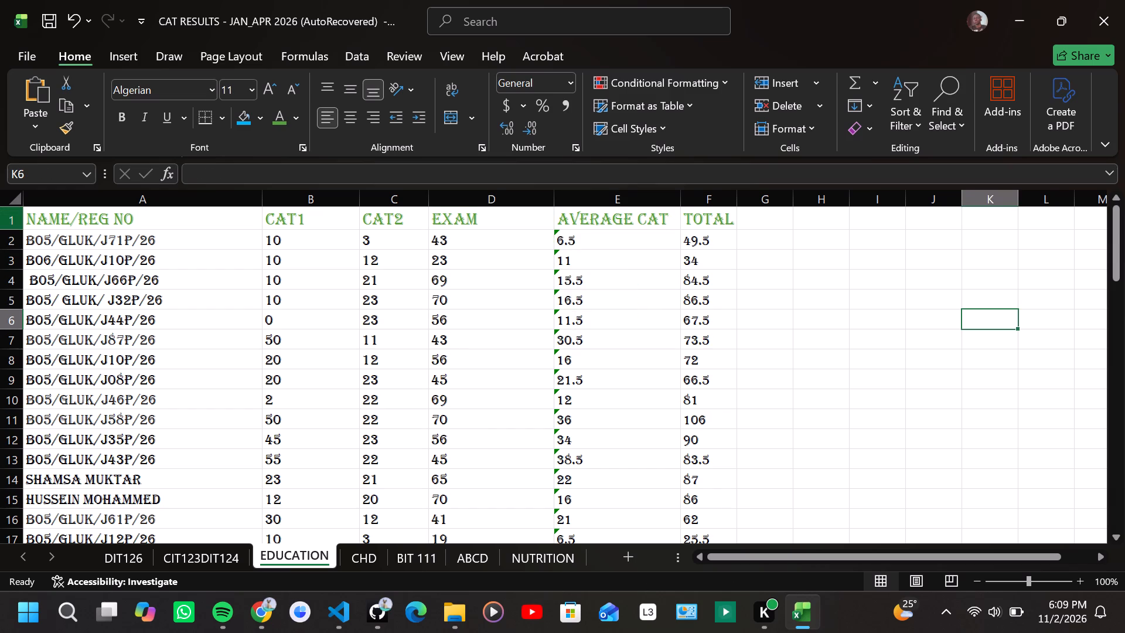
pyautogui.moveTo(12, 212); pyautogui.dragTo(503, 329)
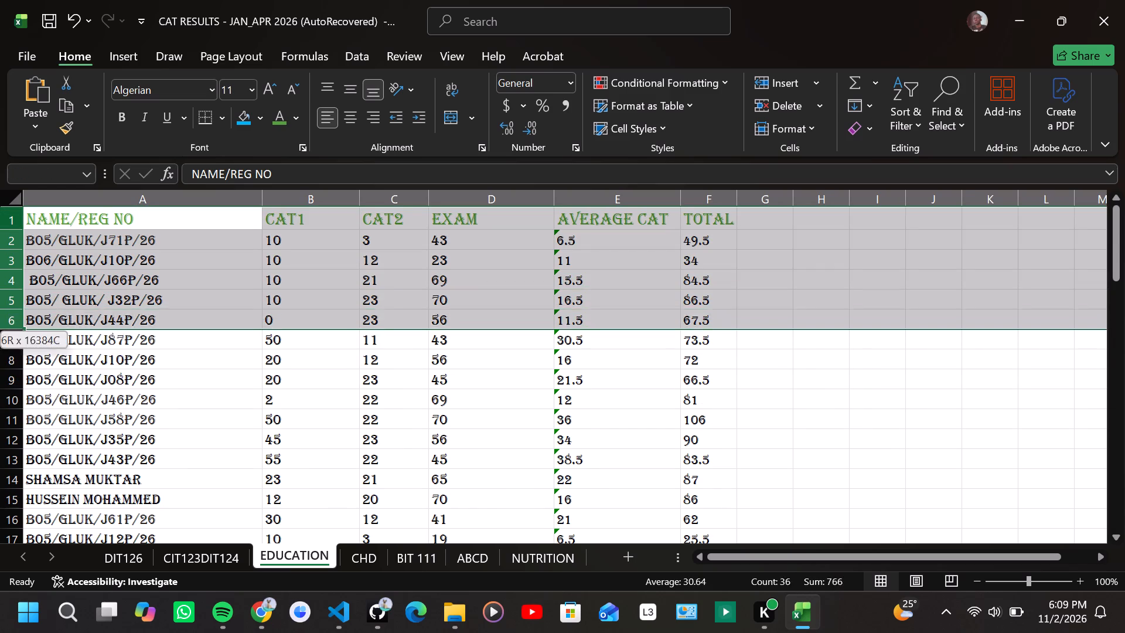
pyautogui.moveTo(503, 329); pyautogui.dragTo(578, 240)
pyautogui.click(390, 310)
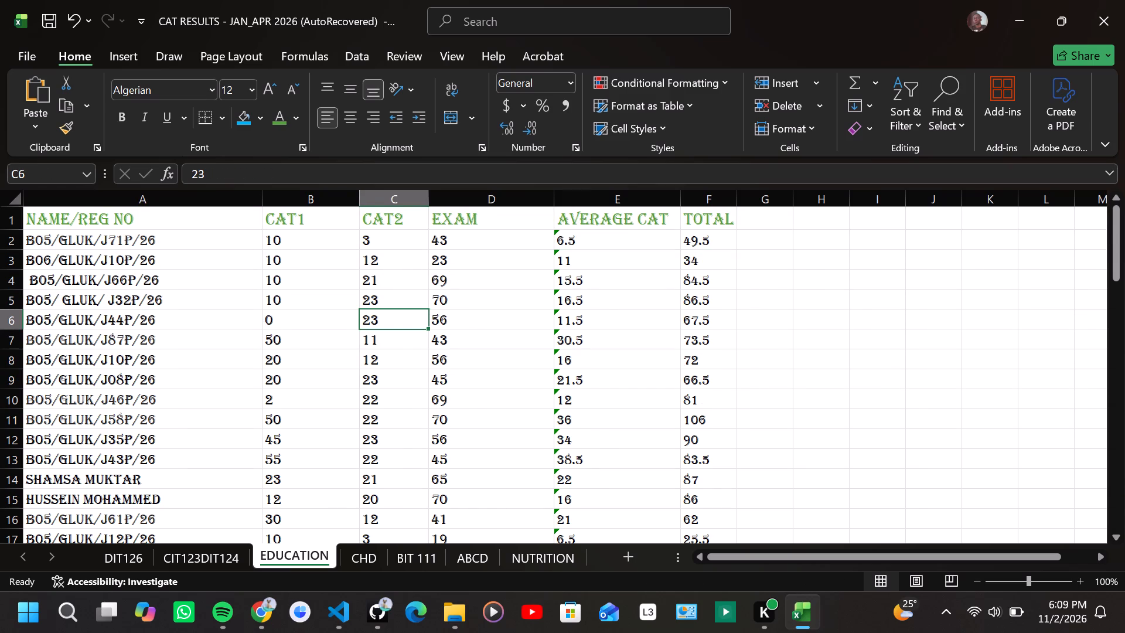
# Insert the recommended Pareto chart (sorted columns with a cumulative line) from the EDUCATION data range A2:D68.
pyautogui.moveTo(26, 232); pyautogui.dragTo(383, 380)
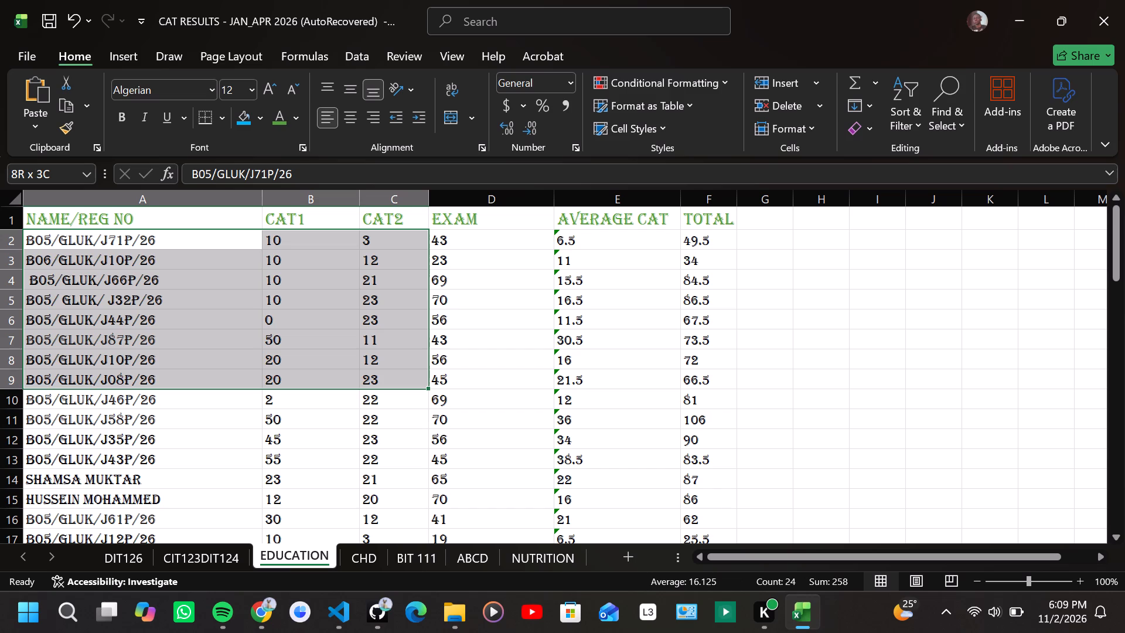
pyautogui.moveTo(383, 380); pyautogui.dragTo(478, 472)
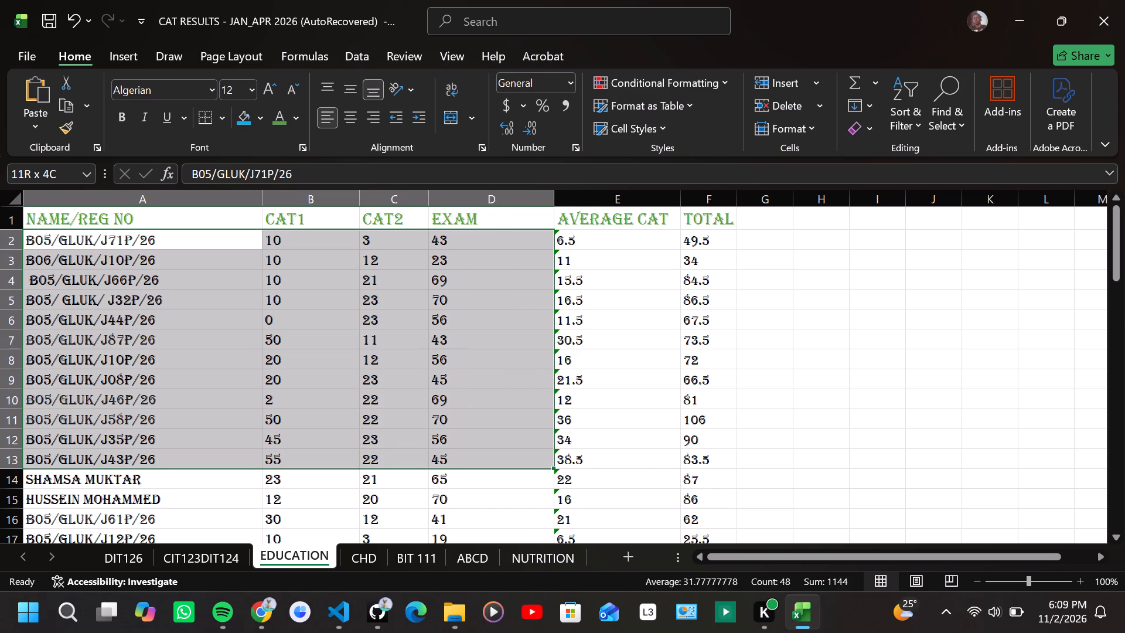
pyautogui.moveTo(478, 472); pyautogui.dragTo(500, 615)
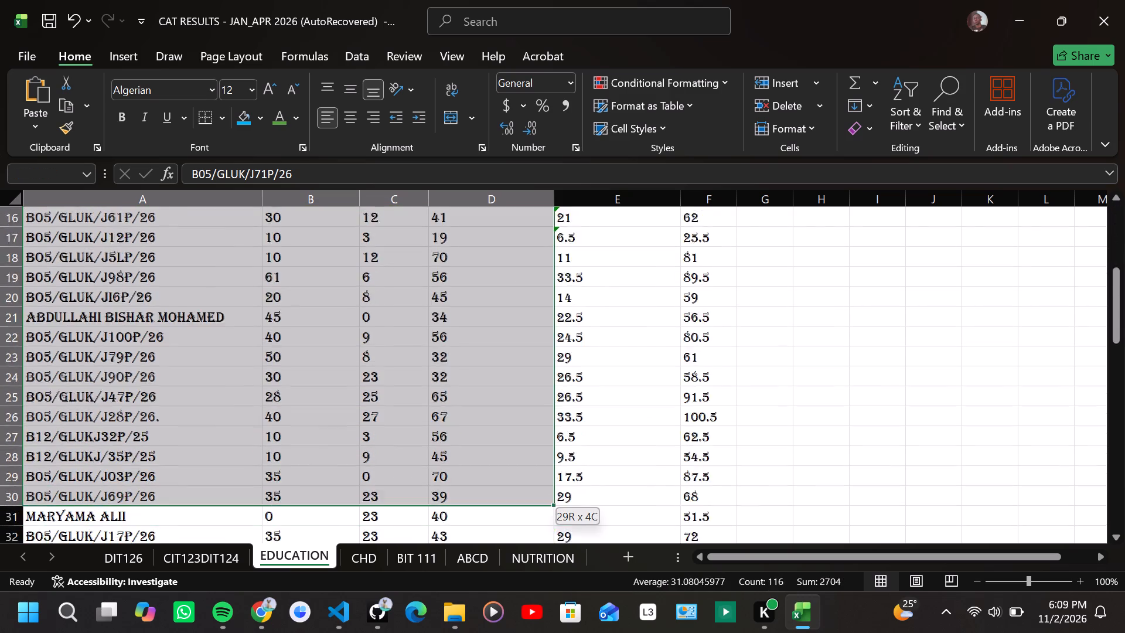
pyautogui.moveTo(500, 615); pyautogui.dragTo(480, 573)
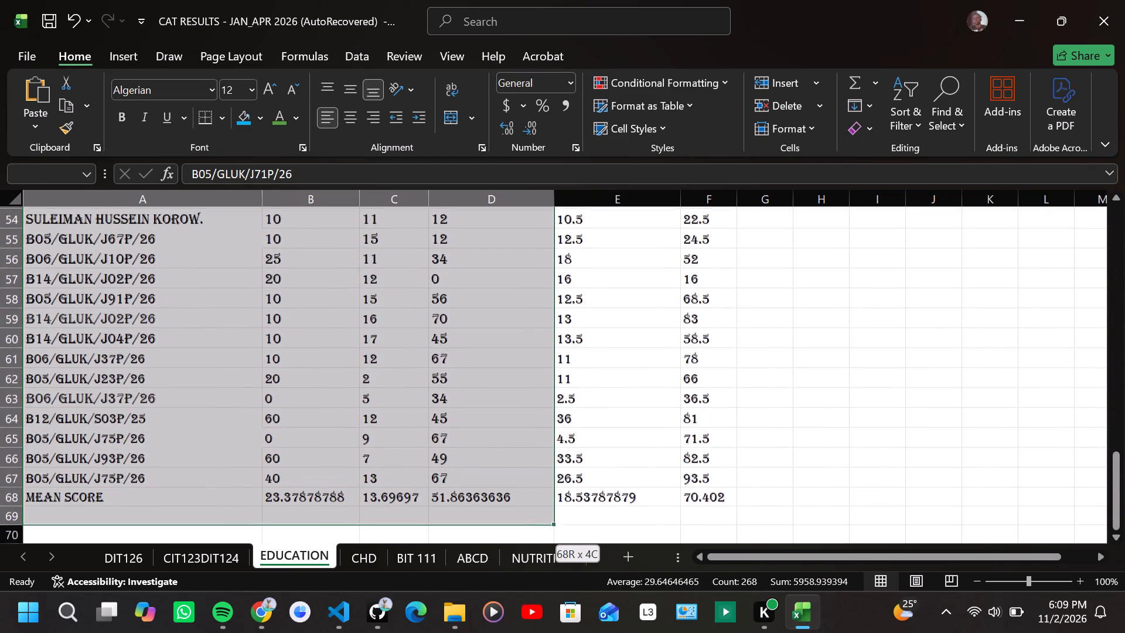
pyautogui.moveTo(480, 573); pyautogui.dragTo(457, 388)
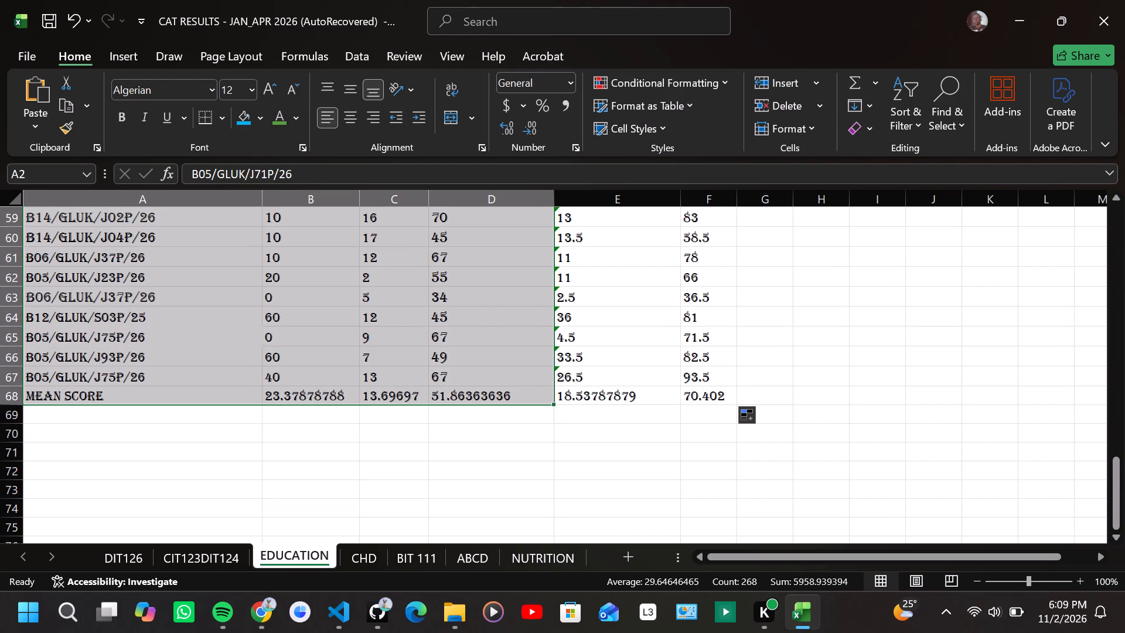
pyautogui.click(110, 46)
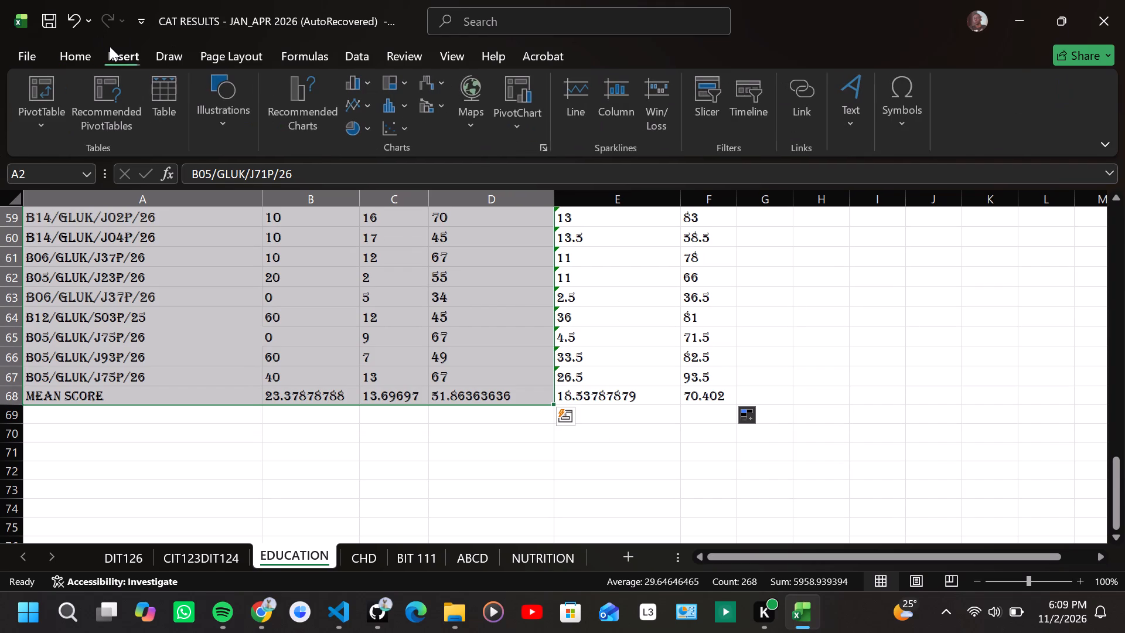
pyautogui.click(311, 96)
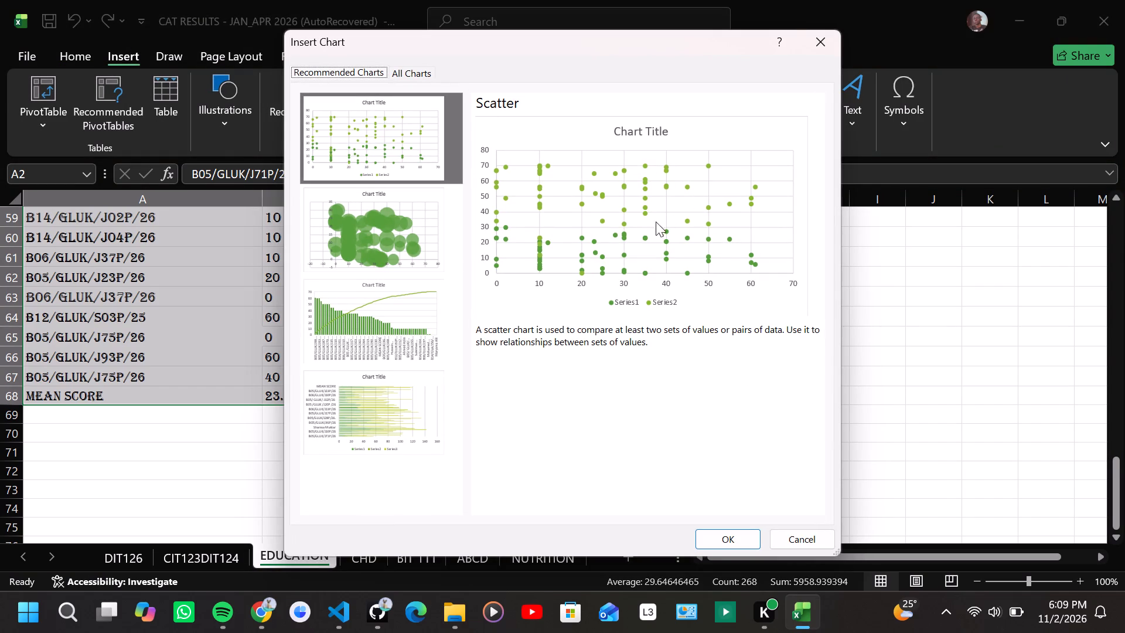
pyautogui.click(387, 315)
pyautogui.click(739, 540)
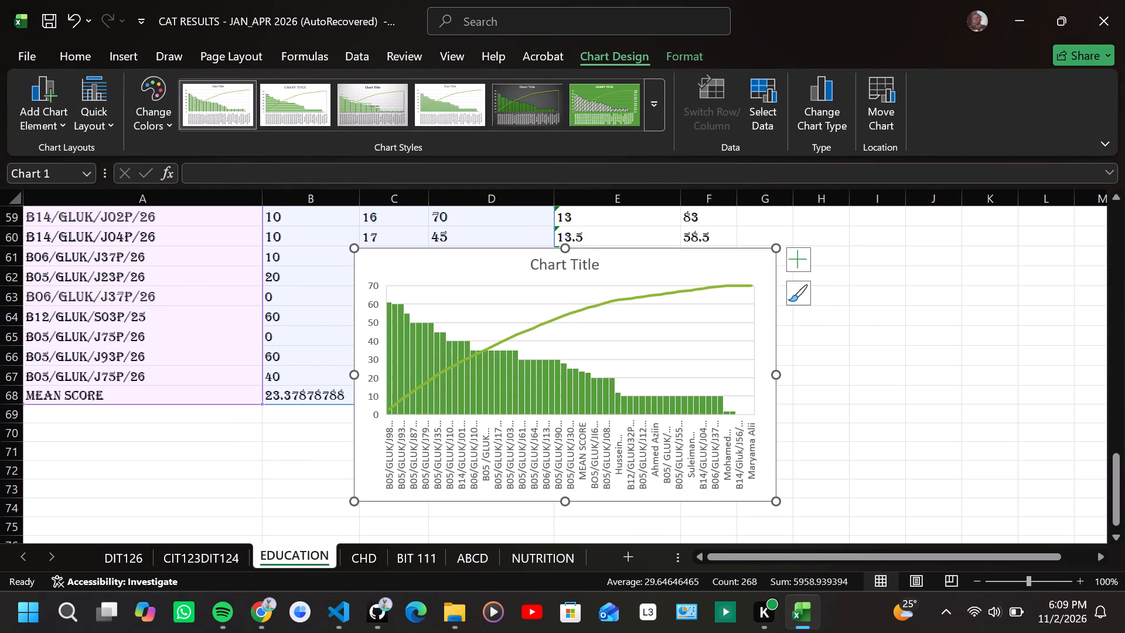
# Move the chart below the MEAN SCORE row so that its upper edge sits at row 70.
pyautogui.moveTo(507, 258); pyautogui.dragTo(378, 378)
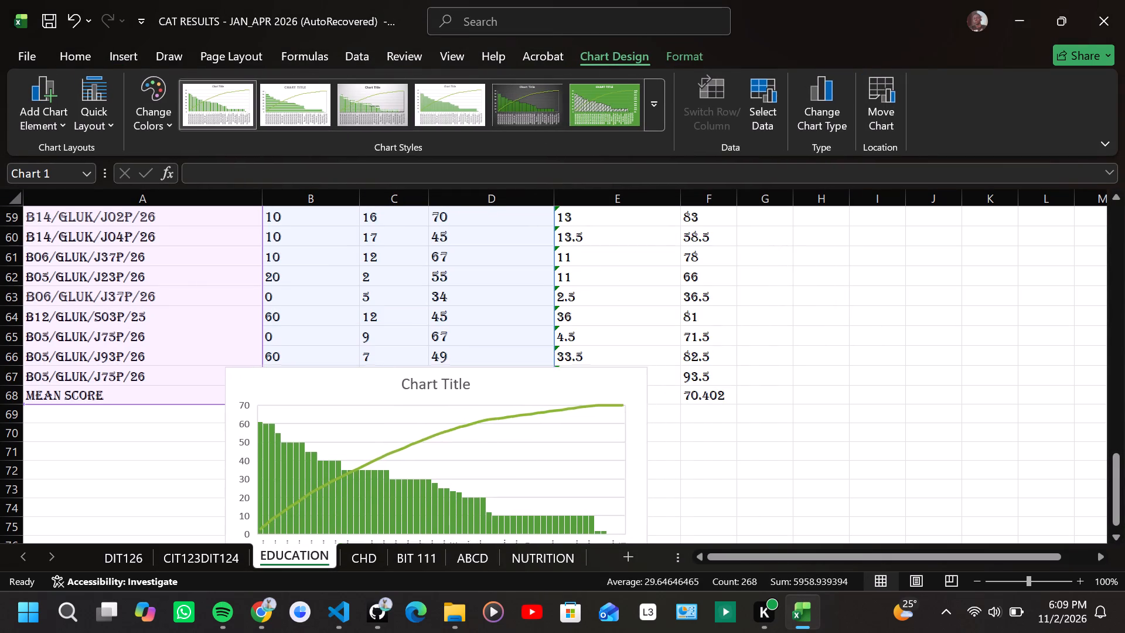
pyautogui.moveTo(378, 378); pyautogui.dragTo(378, 435)
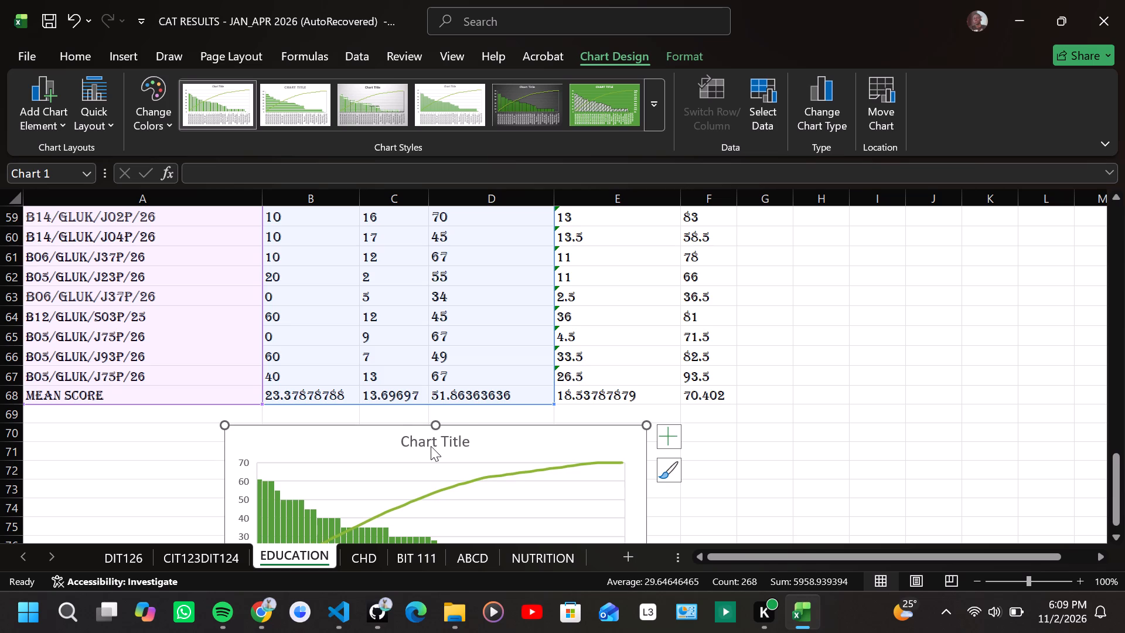
# Set the chart title to CLASS SCORE CHART.
pyautogui.click(431, 446)
pyautogui.write('CLASS')
pyautogui.press('space')
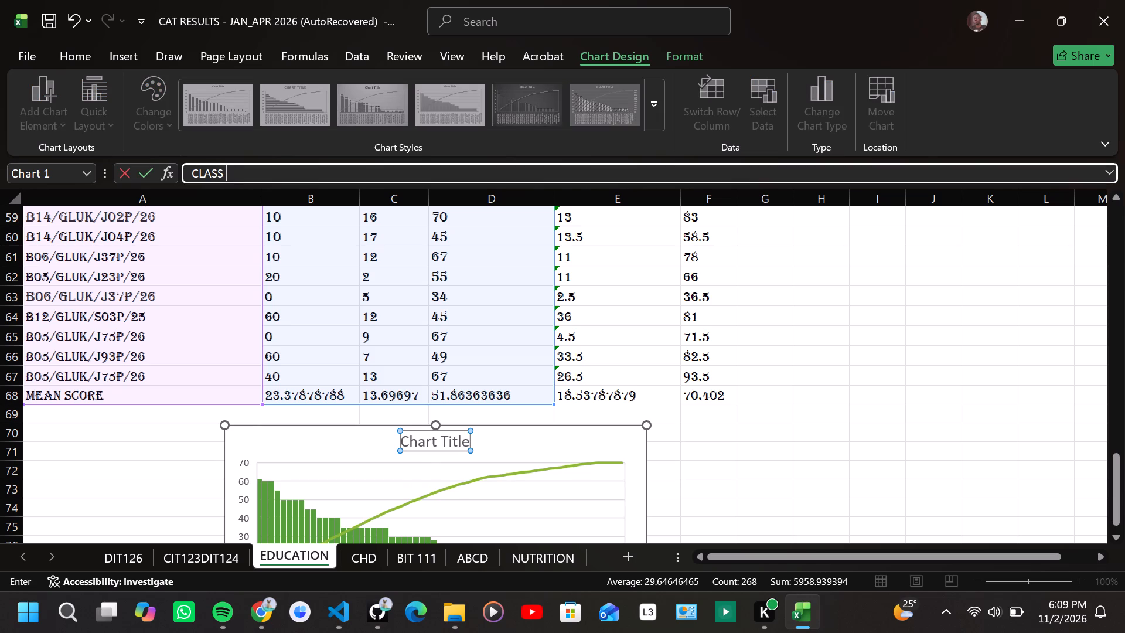
pyautogui.write('CHART')
pyautogui.press('space')
pyautogui.press('BackSpace')
pyautogui.press('BackSpace')
pyautogui.press('BackSpace')
pyautogui.press('BackSpace')
pyautogui.press('BackSpace')
pyautogui.press('BackSpace')
pyautogui.write('SCO')
pyautogui.write('RE CHART')
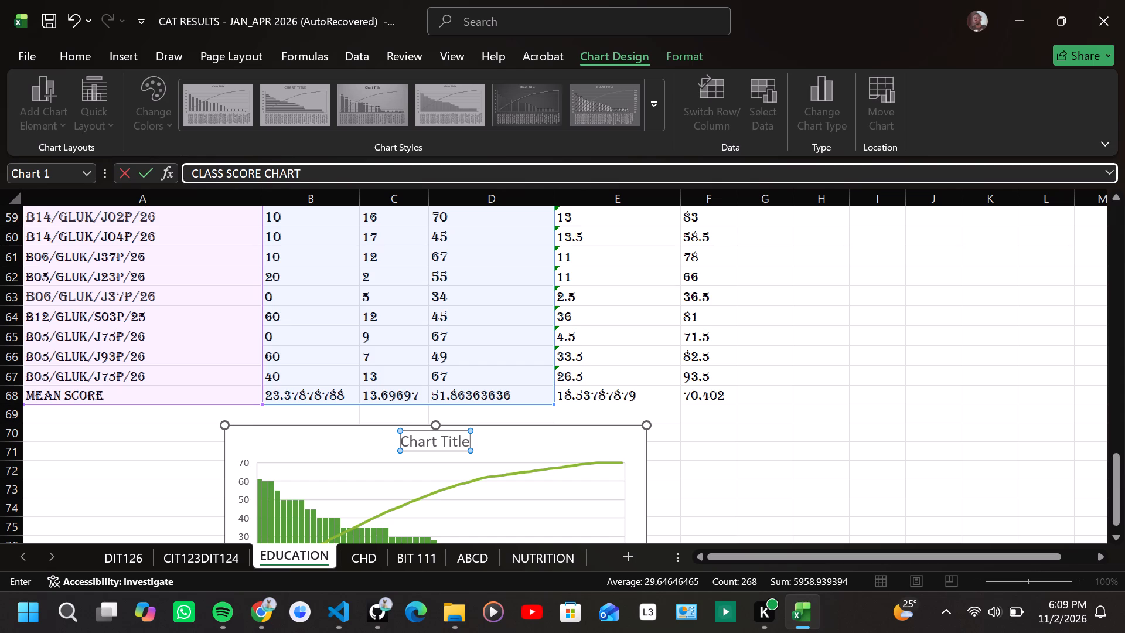
pyautogui.press('Return')
pyautogui.click(790, 437)
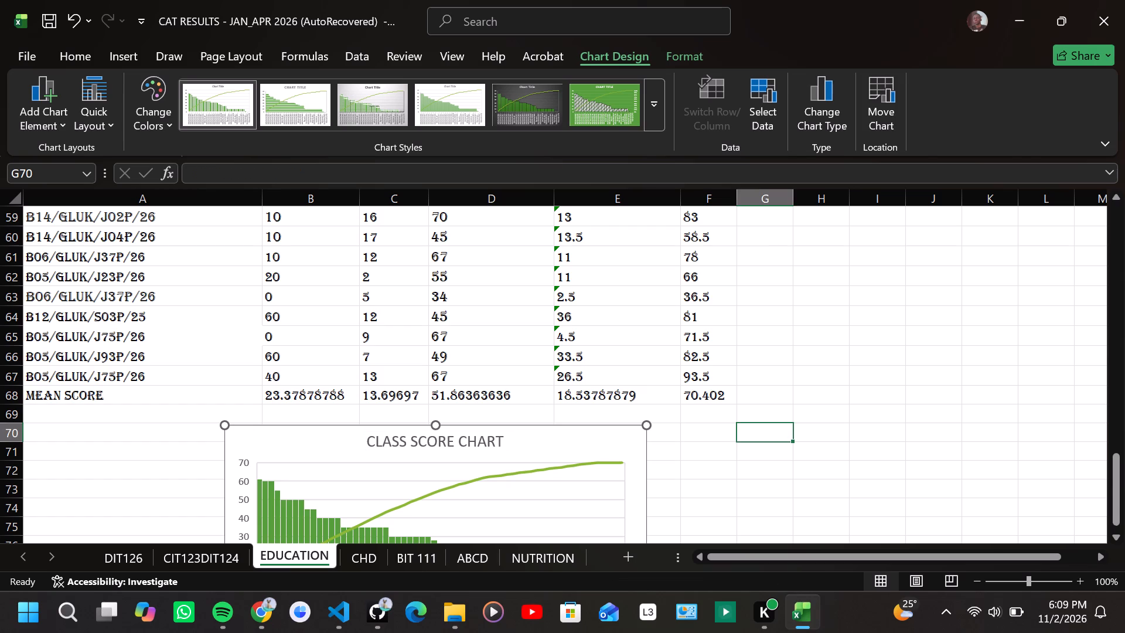
# Widen the CLASS SCORE CHART on both sides so it spans from column A to column F.
pyautogui.scroll(-2, 688, 458)
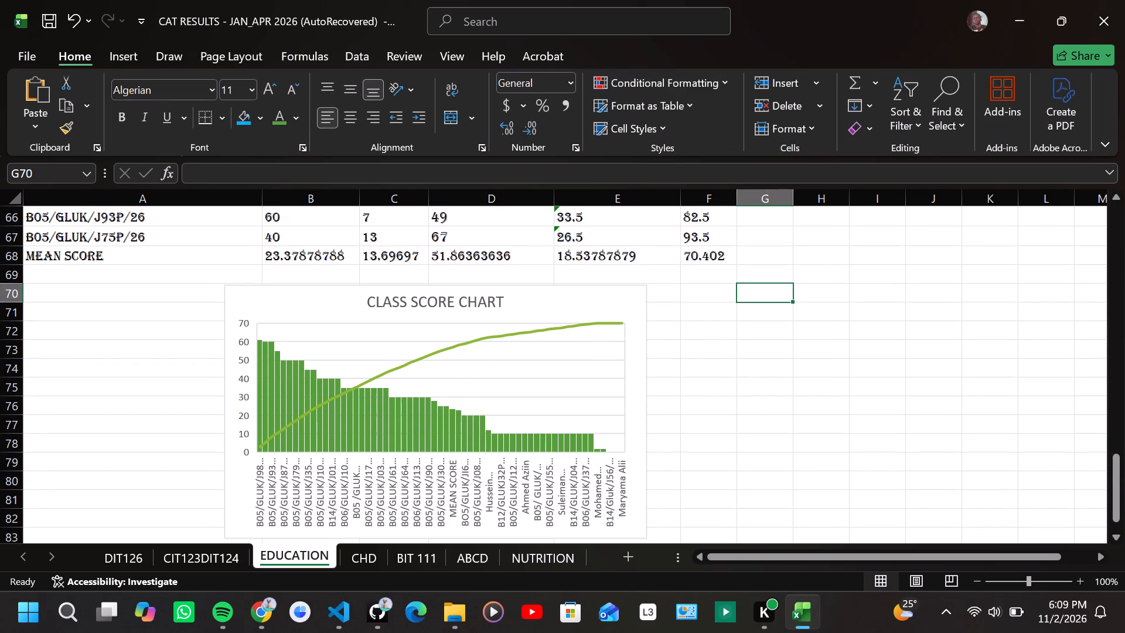
pyautogui.click(642, 294)
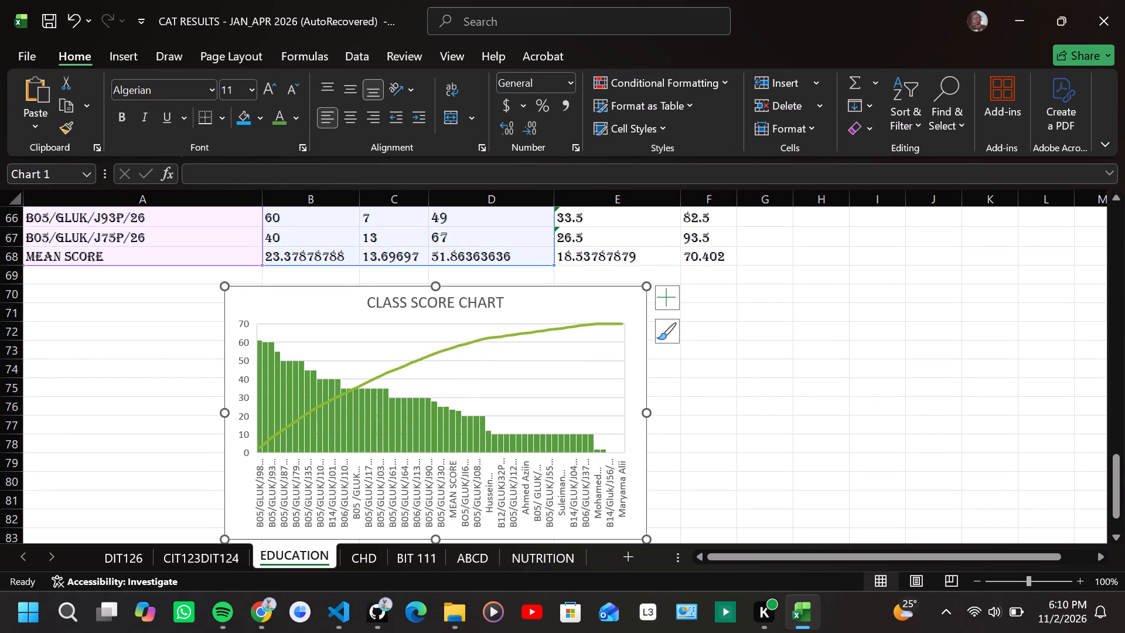
pyautogui.moveTo(645, 286); pyautogui.dragTo(721, 290)
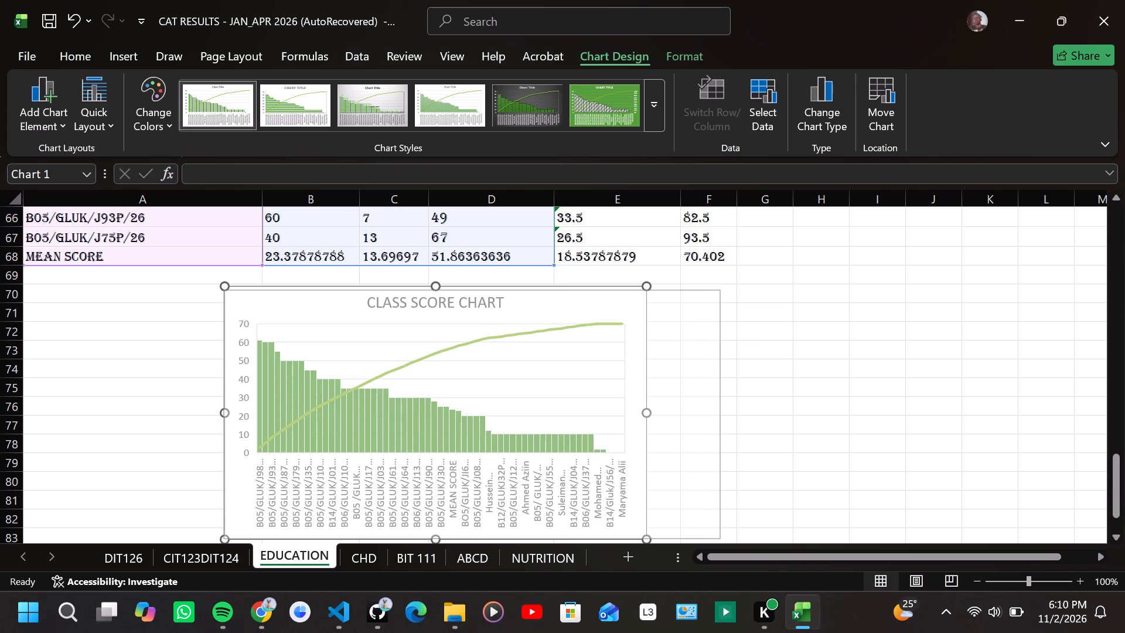
pyautogui.moveTo(721, 290); pyautogui.dragTo(721, 290)
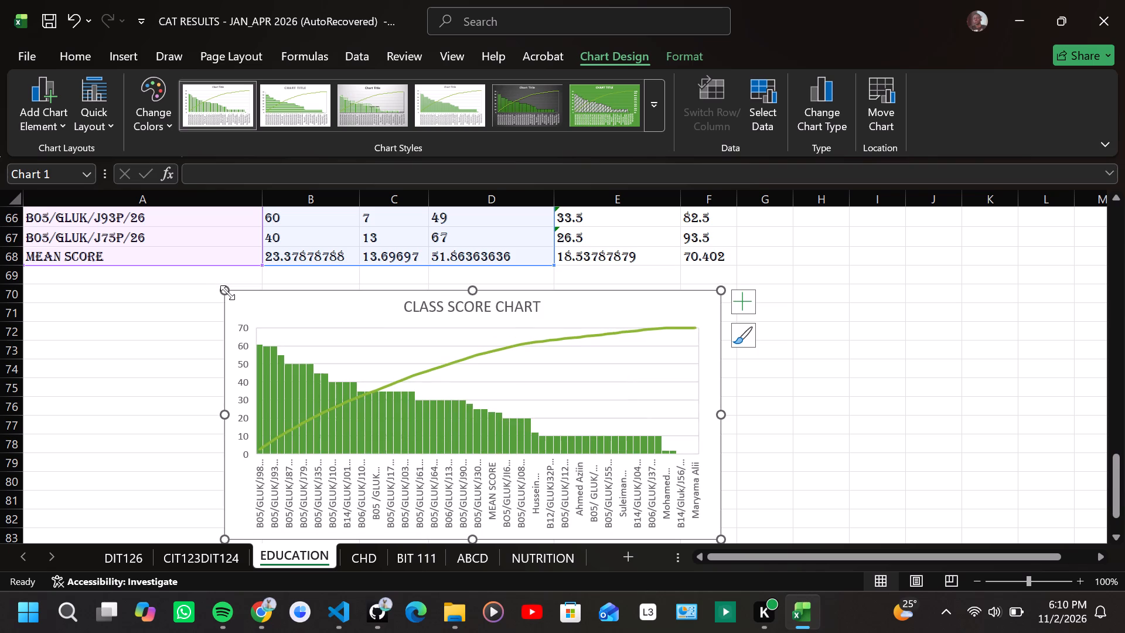
pyautogui.moveTo(227, 292); pyautogui.dragTo(50, 290)
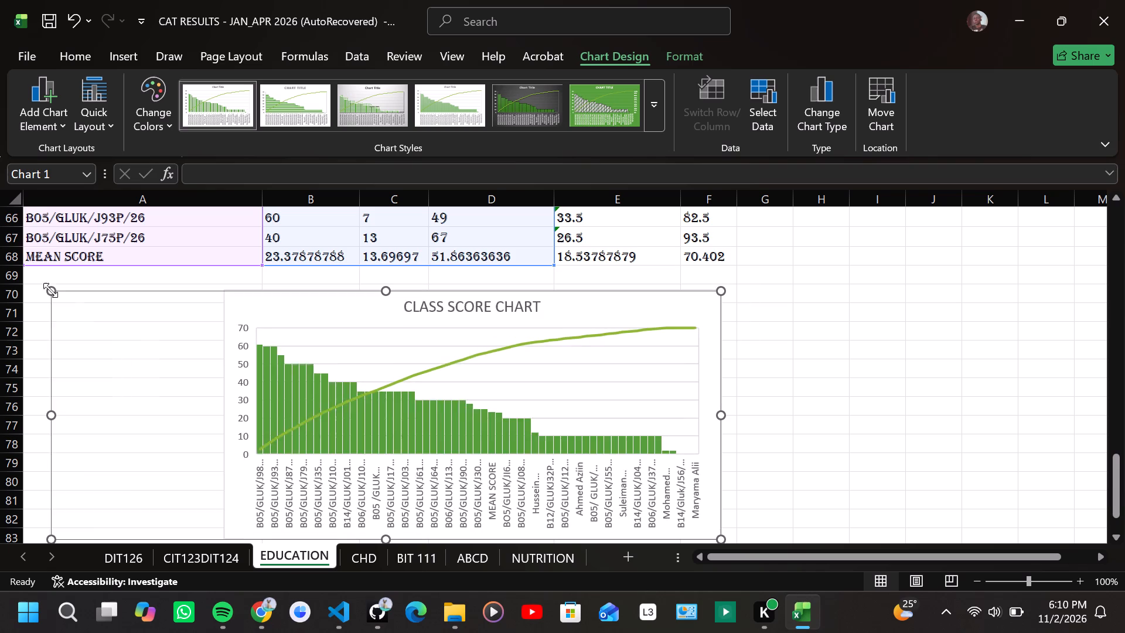
# Enlarge the chart further, extending its lower edge past row 90 and its side edge slightly into column G.
pyautogui.scroll(-1, 398, 393)
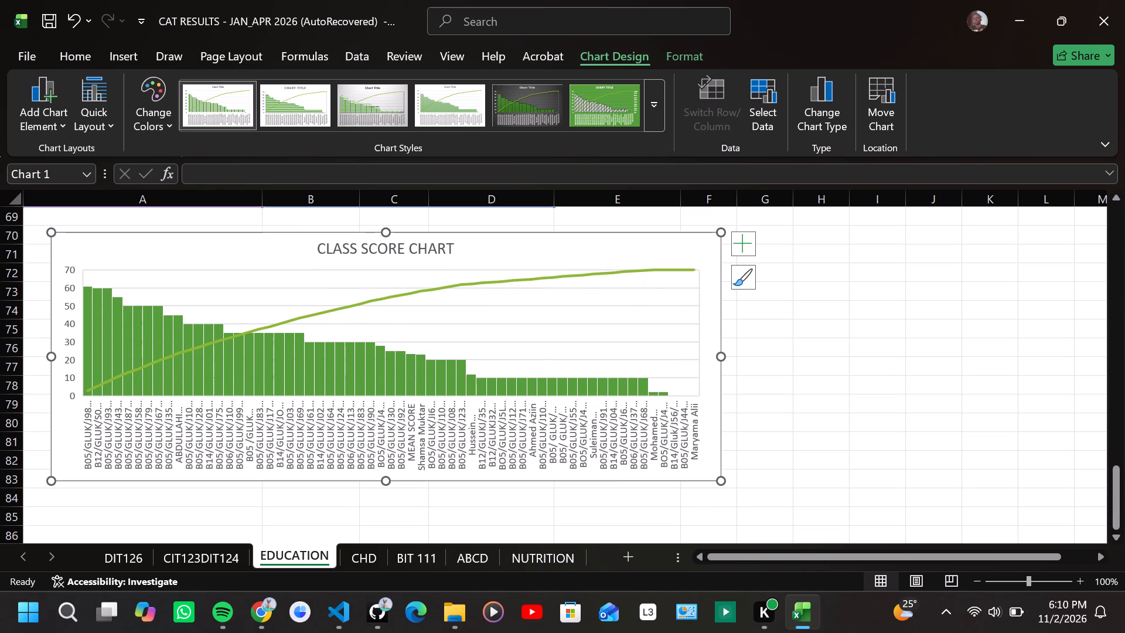
pyautogui.moveTo(721, 478); pyautogui.dragTo(737, 516)
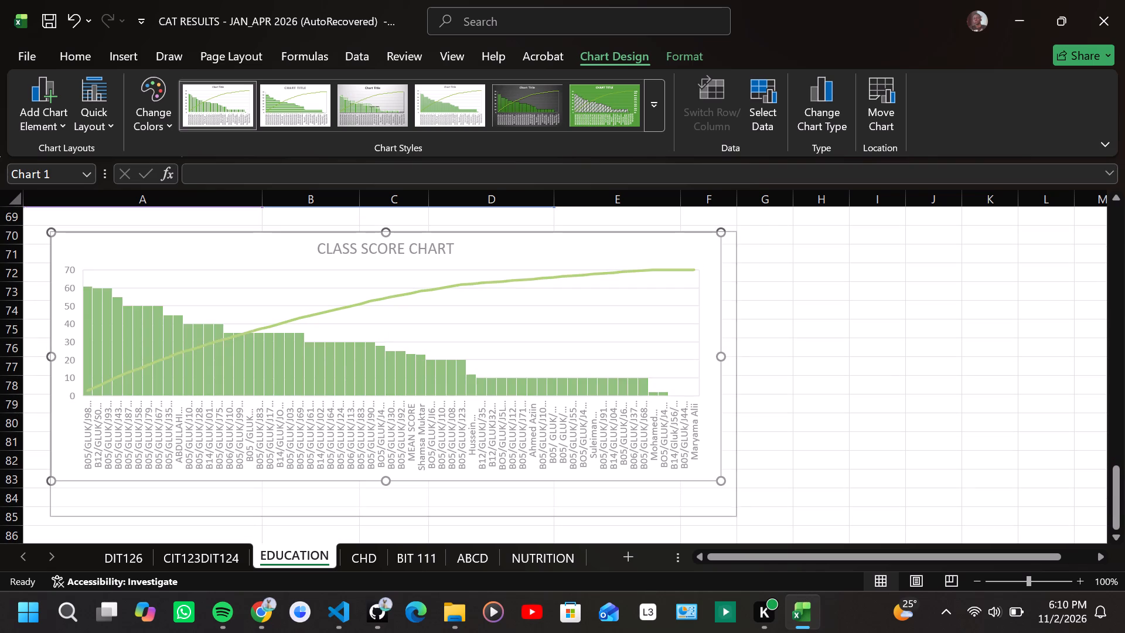
pyautogui.moveTo(737, 516); pyautogui.dragTo(737, 518)
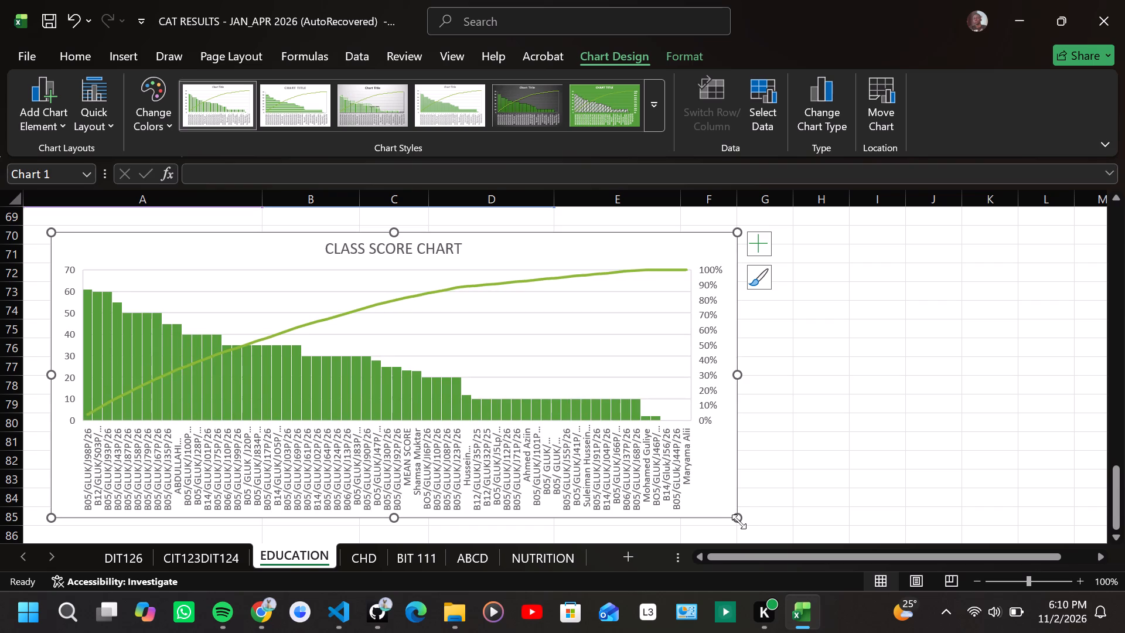
pyautogui.moveTo(737, 518); pyautogui.dragTo(741, 555)
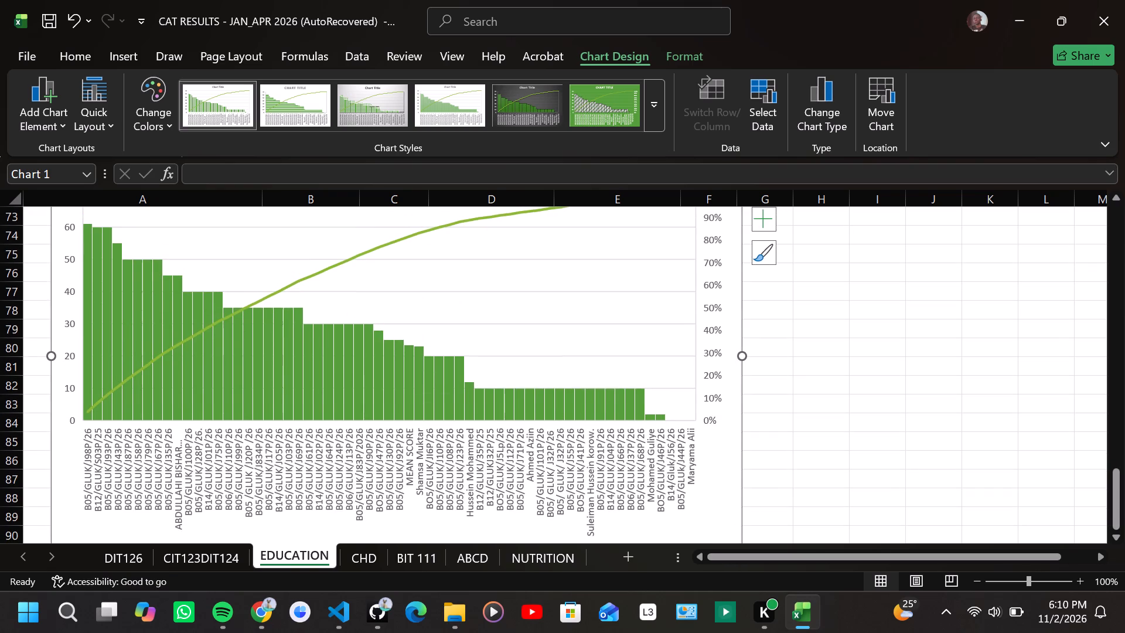
pyautogui.scroll(-1, 707, 433)
pyautogui.scroll(2, 707, 433)
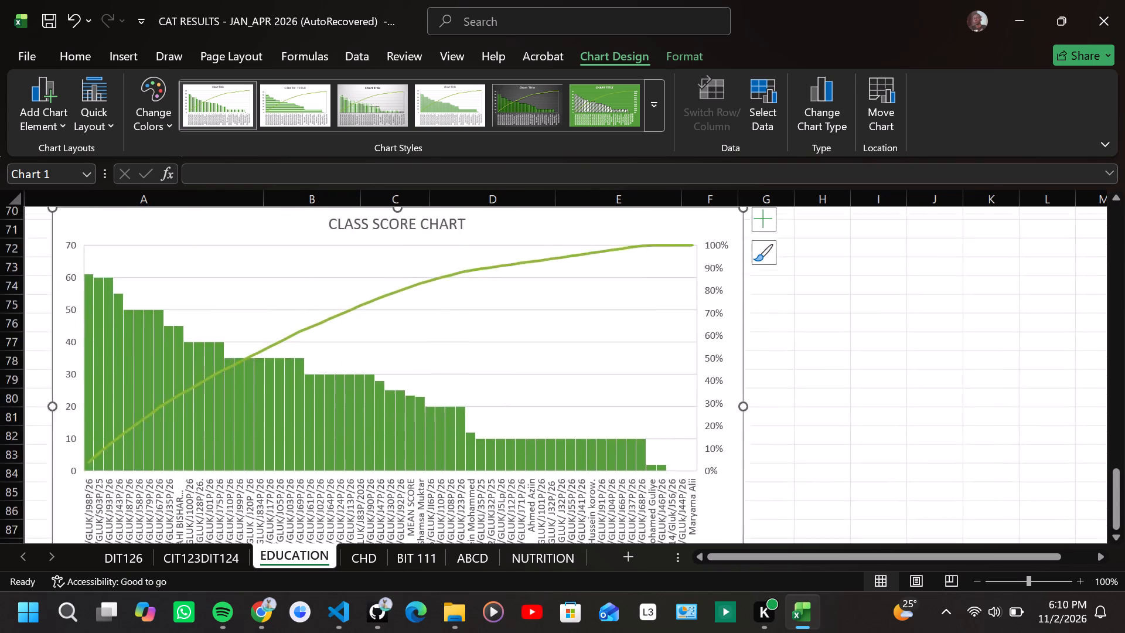
pyautogui.scroll(1, 707, 433)
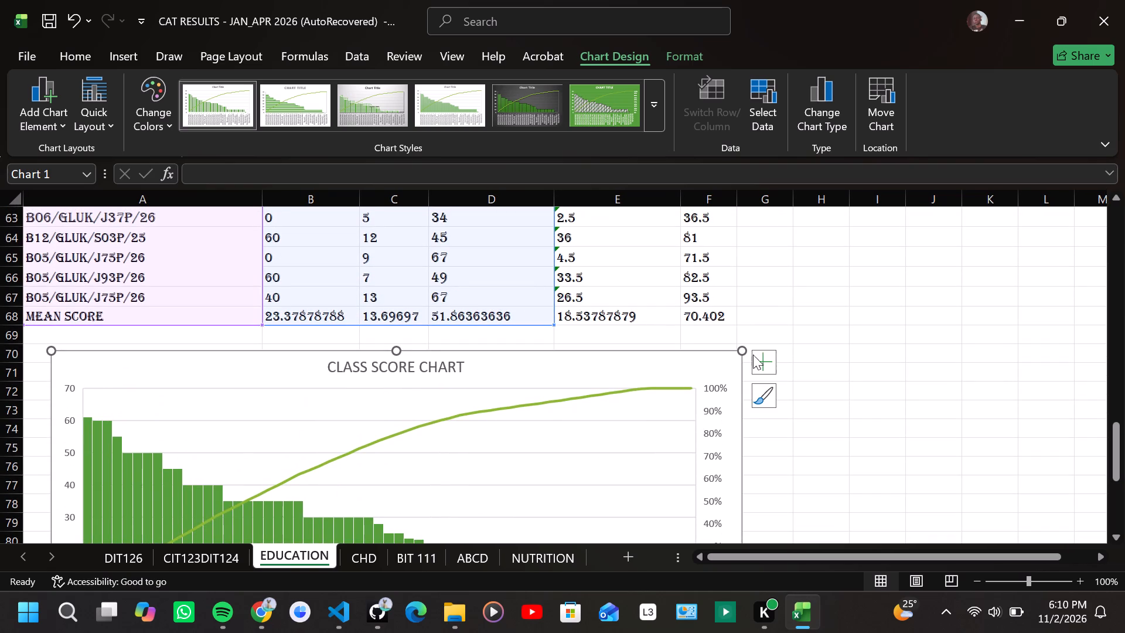
pyautogui.moveTo(745, 349); pyautogui.dragTo(749, 343)
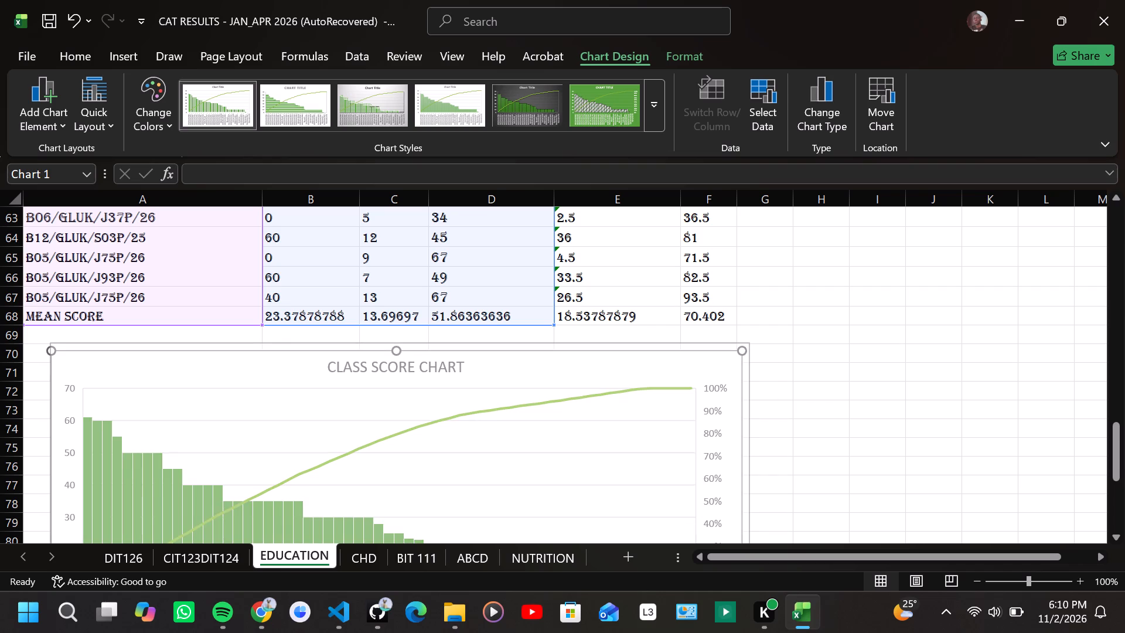
pyautogui.click(929, 342)
pyautogui.scroll(-1, 724, 371)
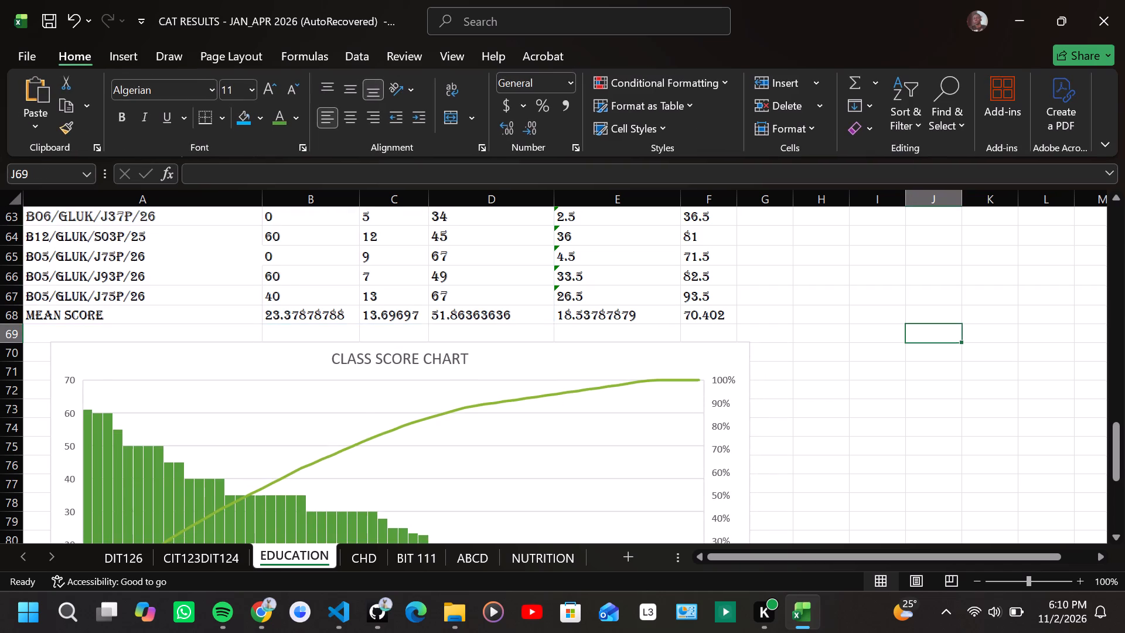
pyautogui.scroll(-1, 724, 371)
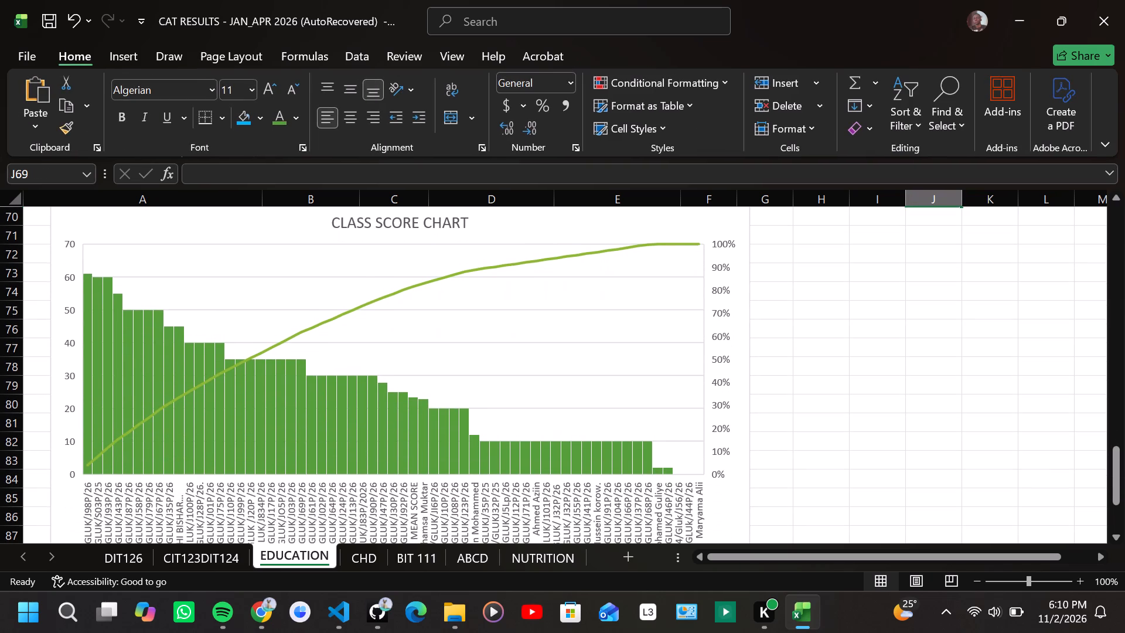
# Preview the EDUCATION sheet for printing and check how the marks and chart fall across the pages.
pyautogui.hotkey('ctrl', 'p')
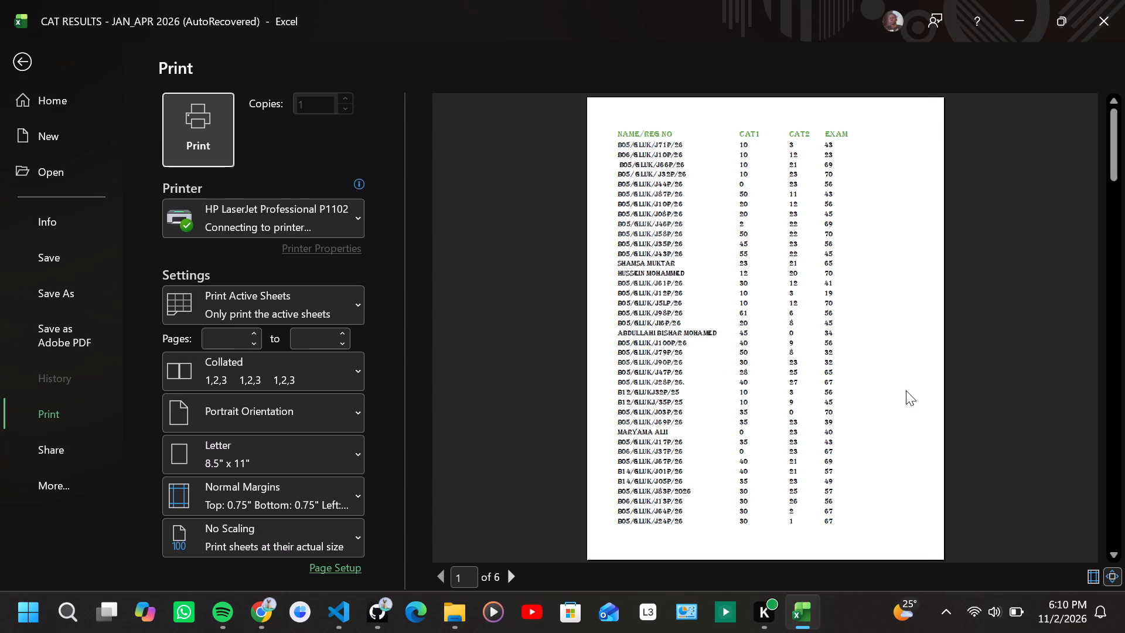
pyautogui.scroll(-5, 906, 390)
pyautogui.scroll(7, 906, 390)
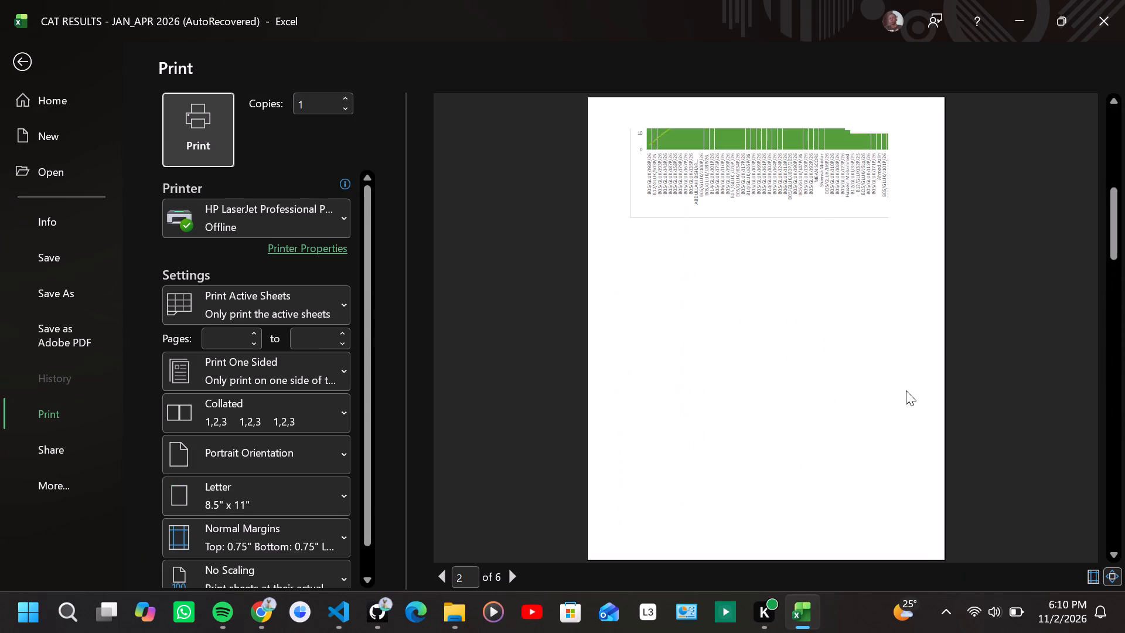
pyautogui.scroll(3, 906, 390)
pyautogui.scroll(-3, 906, 390)
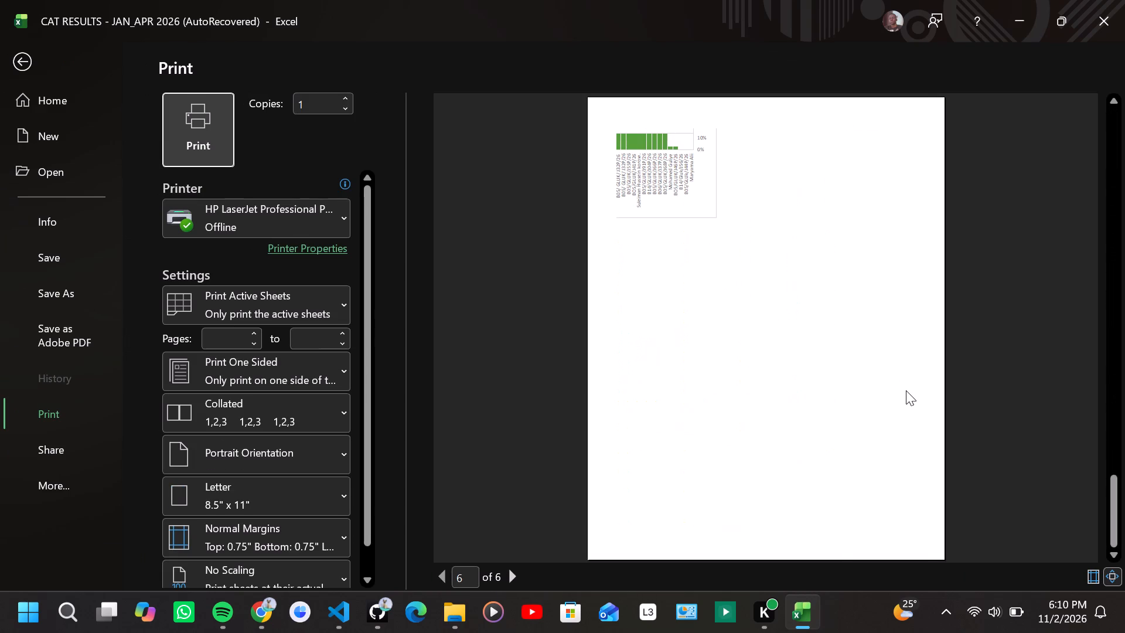
pyautogui.scroll(-2, 906, 390)
pyautogui.scroll(8, 906, 390)
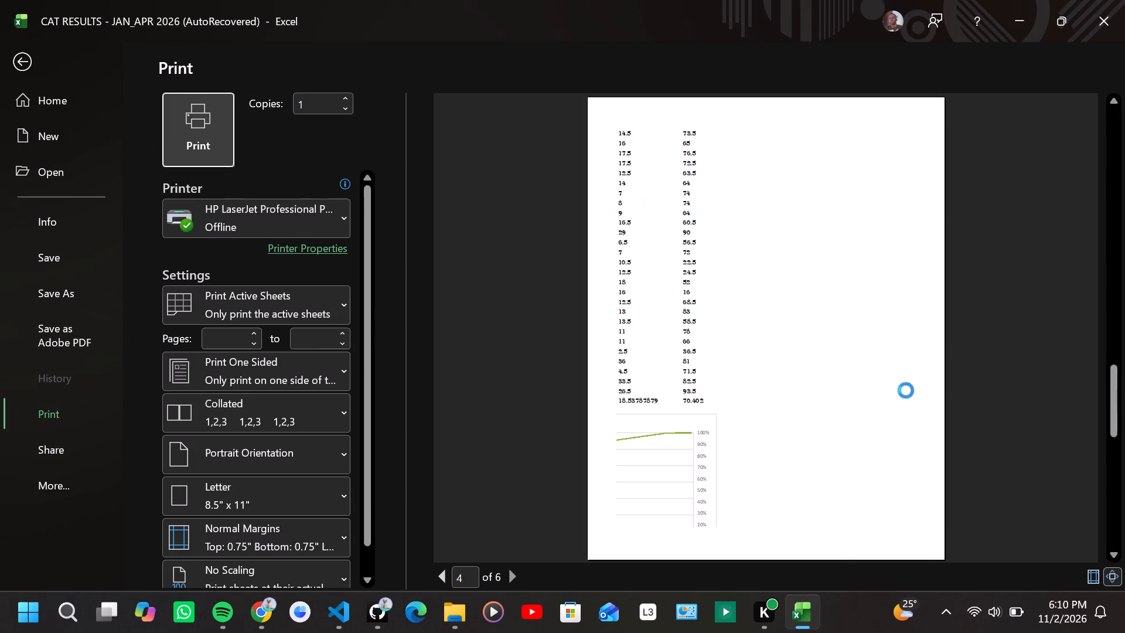
pyautogui.scroll(20, 906, 390)
pyautogui.scroll(3, 906, 390)
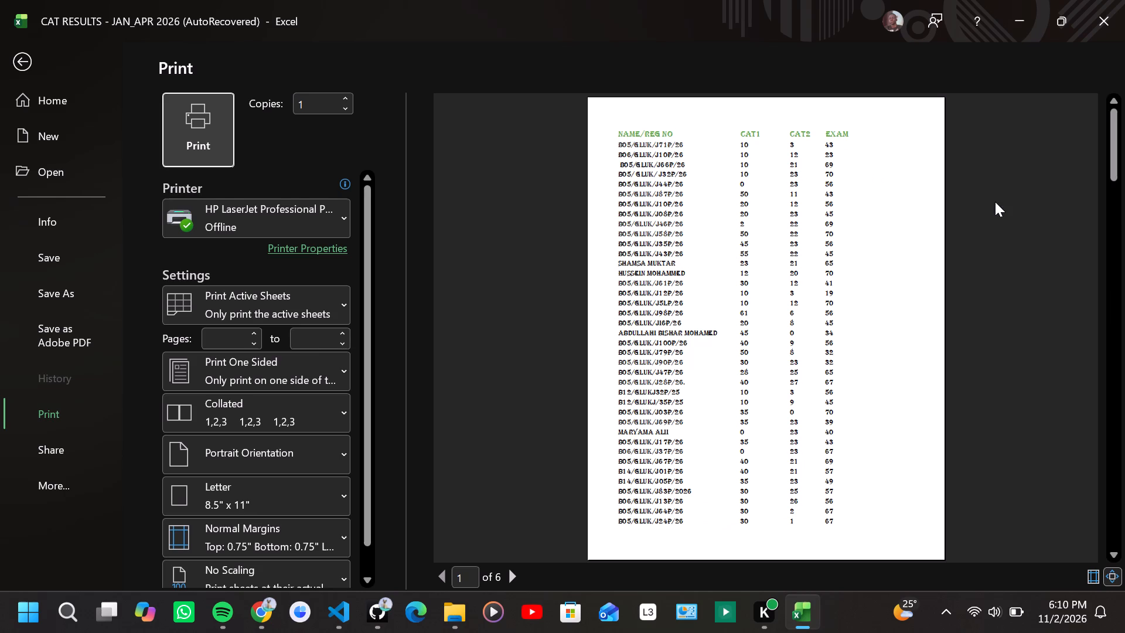
pyautogui.click(23, 67)
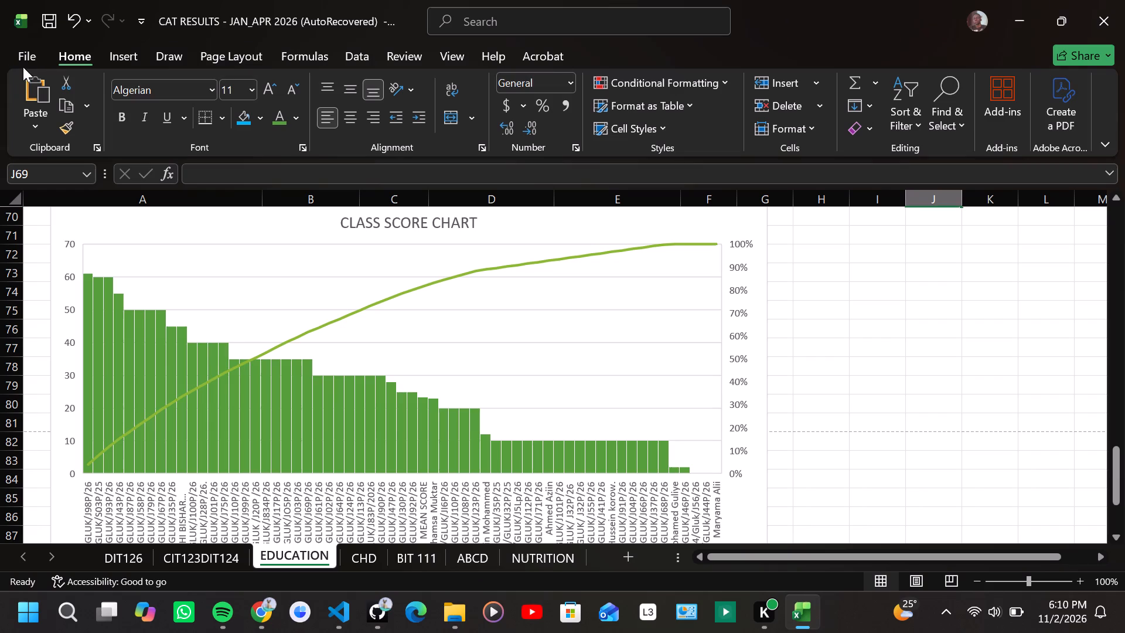
# Save the workbook with the new chart.
pyautogui.scroll(10, 490, 441)
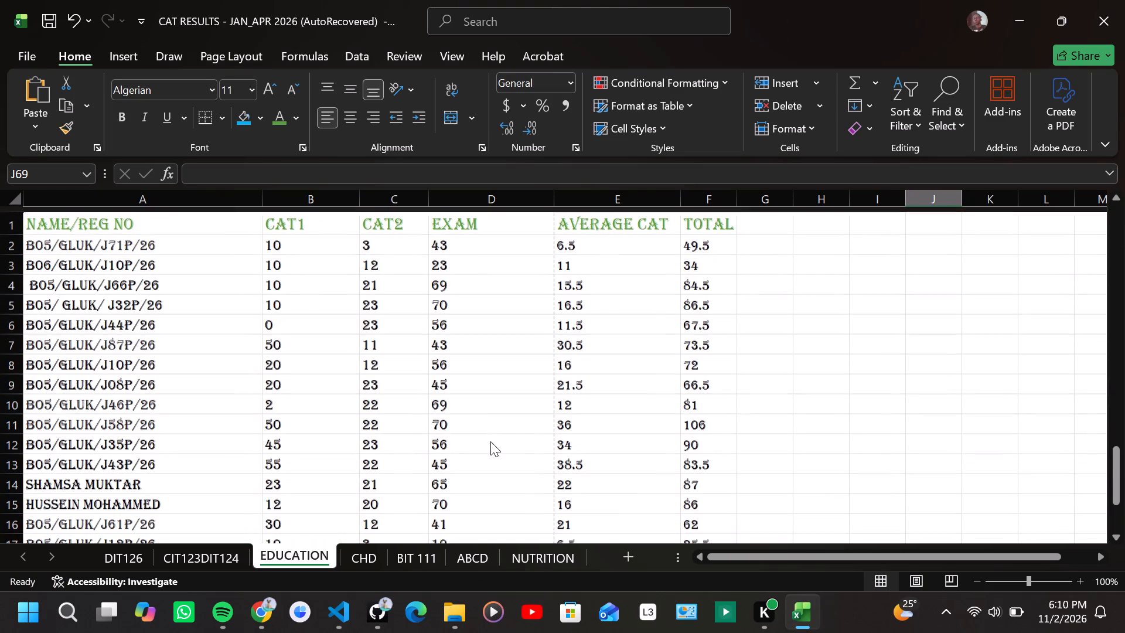
pyautogui.hotkey('ctrl', 's')
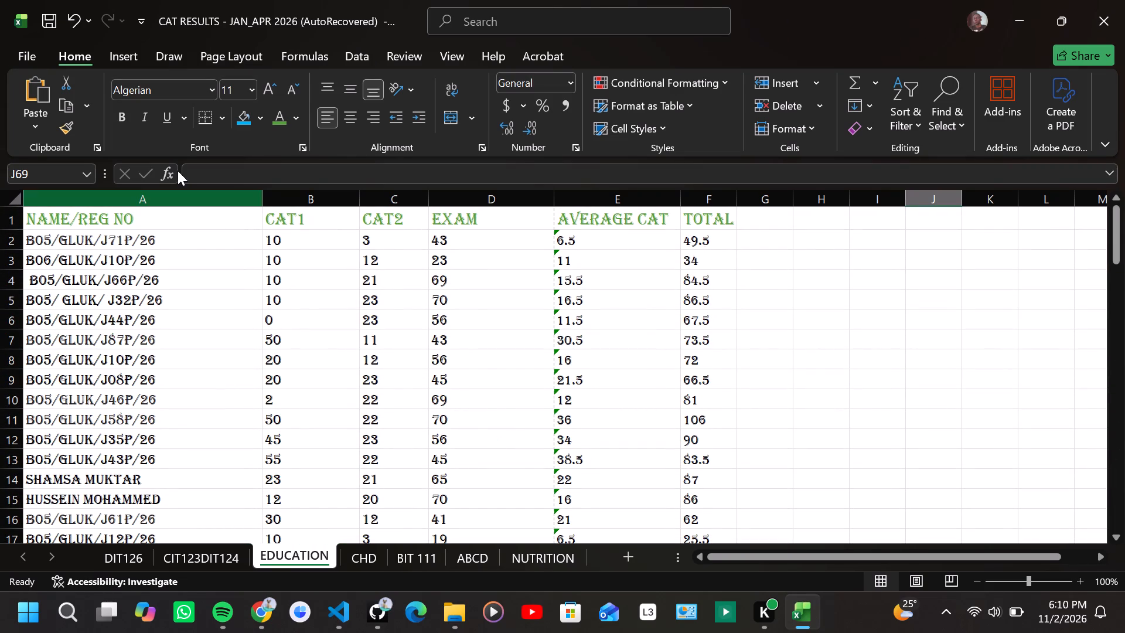
pyautogui.click(24, 55)
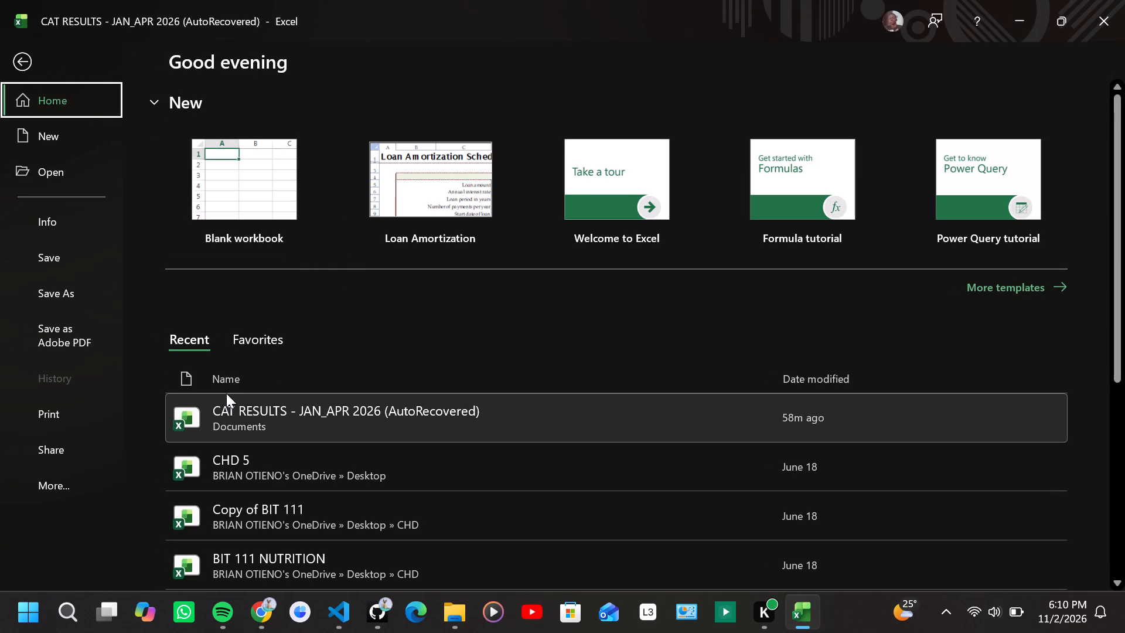
pyautogui.click(54, 261)
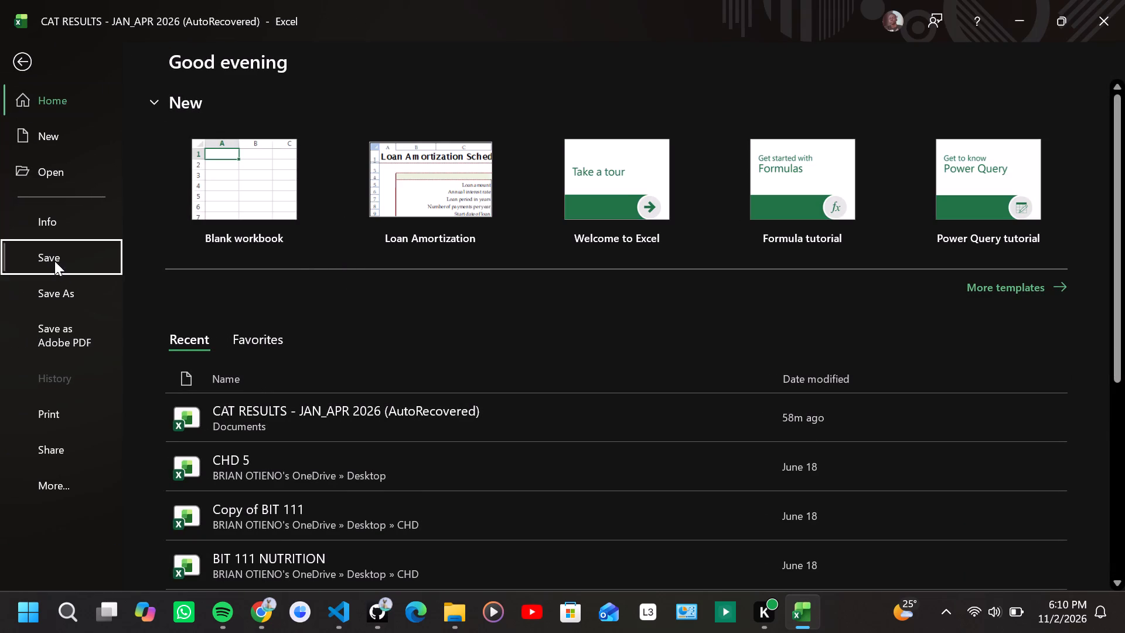